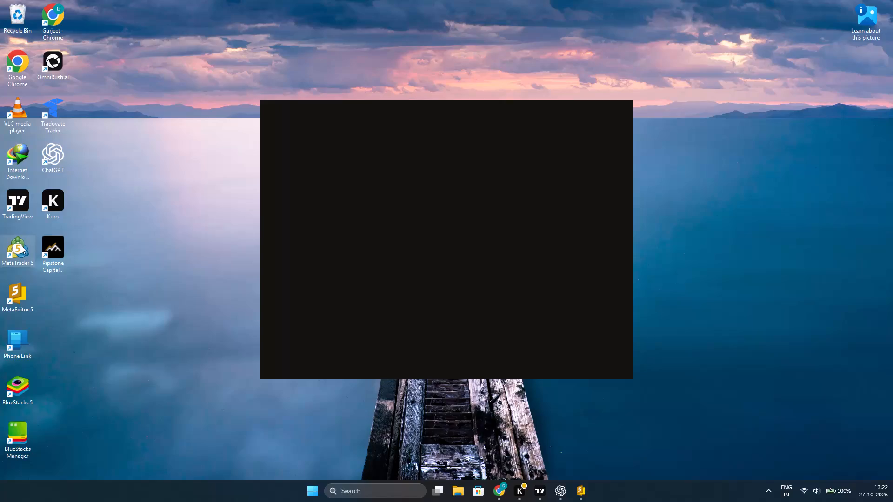
Launch MetaTrader 5 from the desktop and maximize its window.
double_click(21, 245)
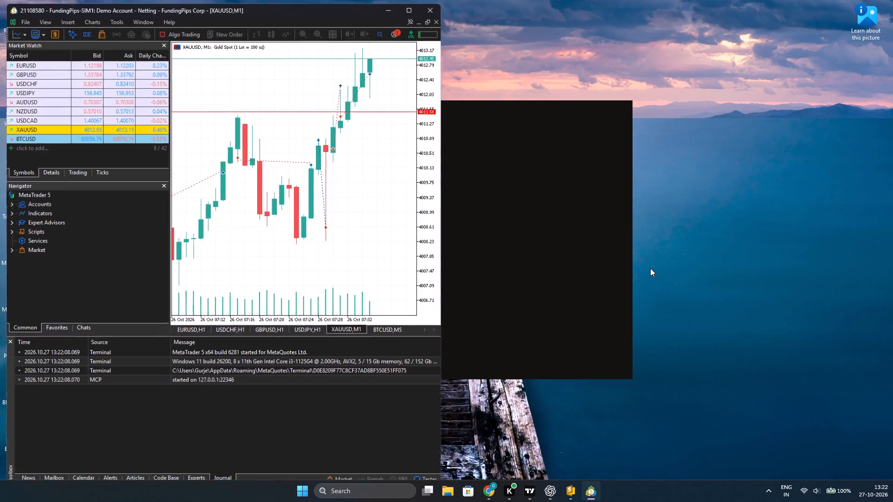
click(410, 4)
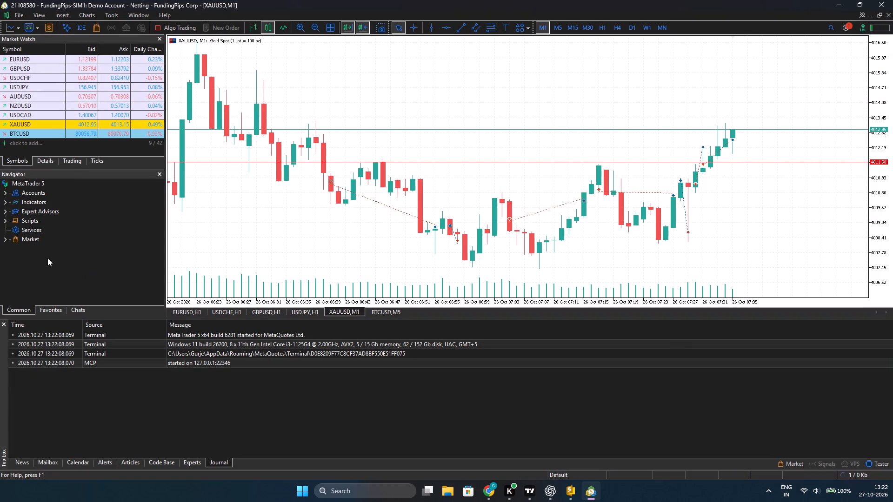
Load the XAU_SBR_NextSwing_EA_v1_00 expert advisor into the Strategy Tester.
click(3, 201)
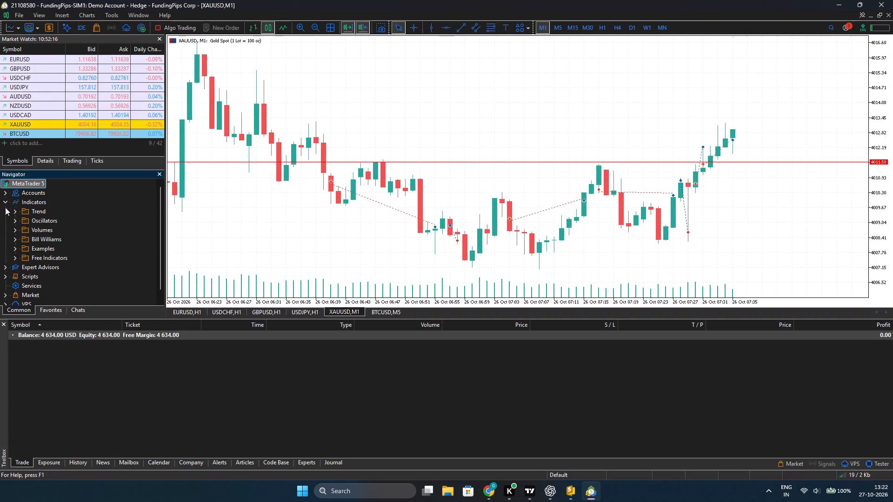
click(6, 202)
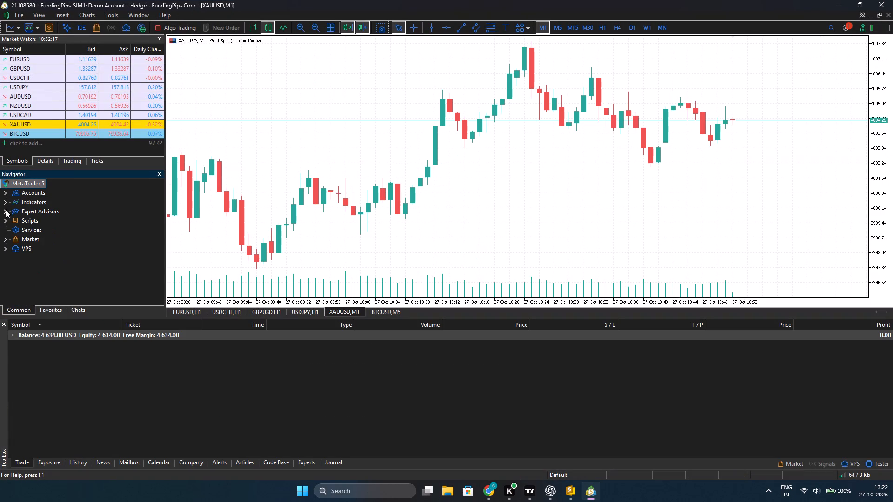
click(5, 211)
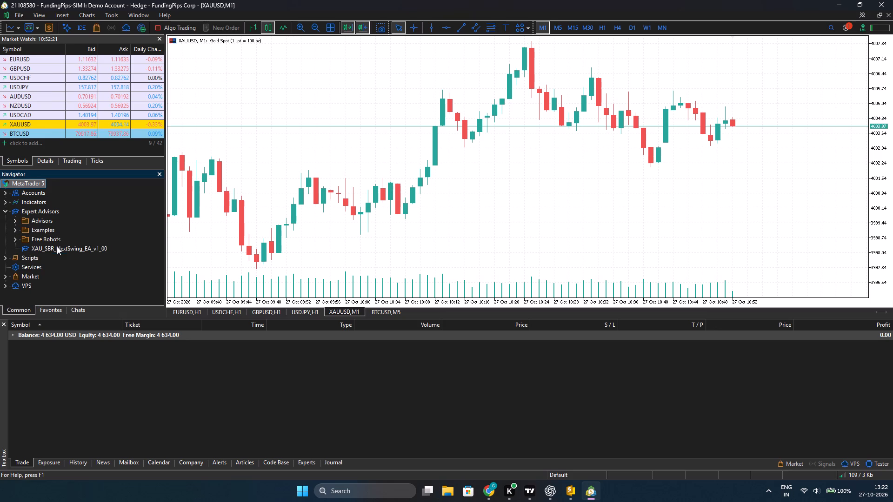
click(57, 247)
right_click(57, 247)
click(69, 261)
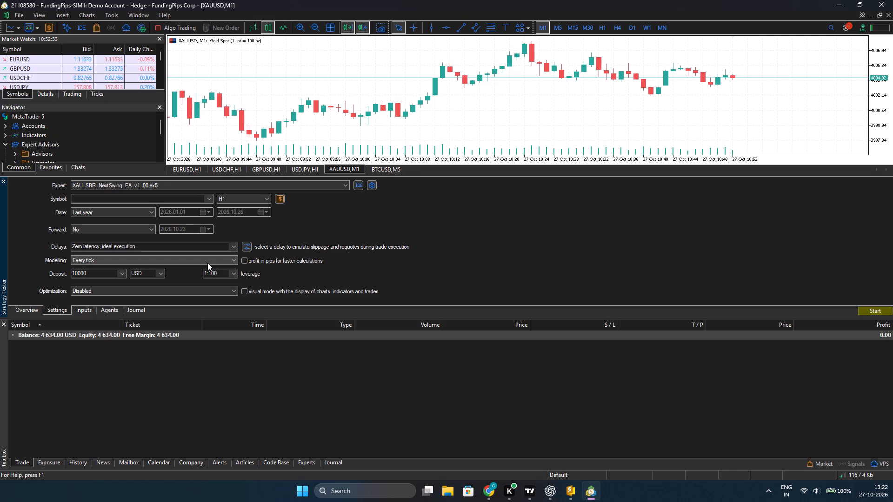
Set the backtest timeframe to M1 and its symbol to XAUUSD from the spot metals group.
click(223, 200)
click(224, 205)
click(466, 231)
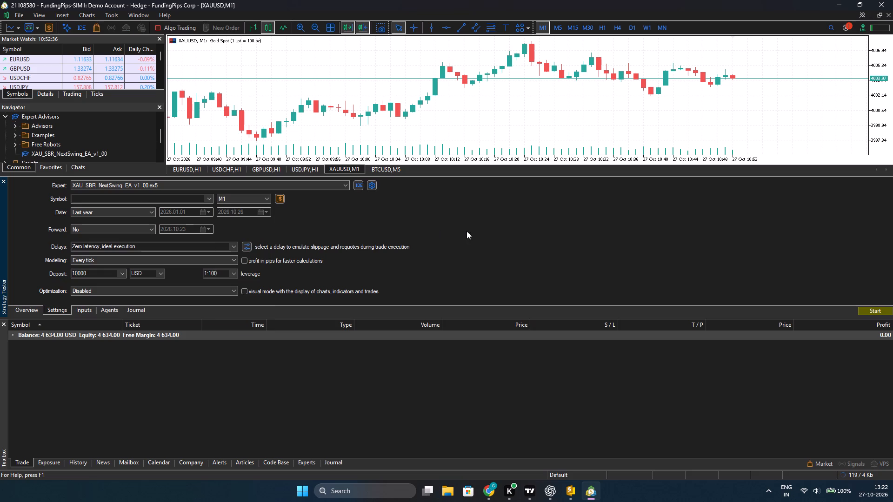
click(206, 198)
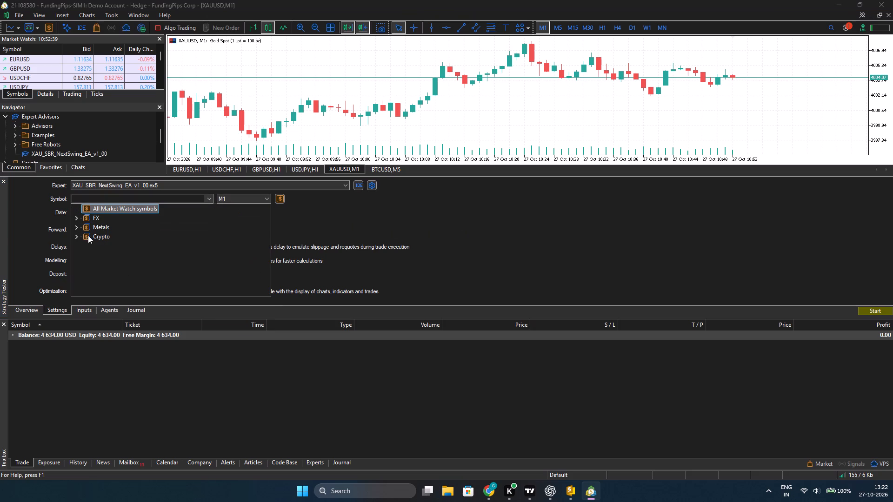
click(76, 217)
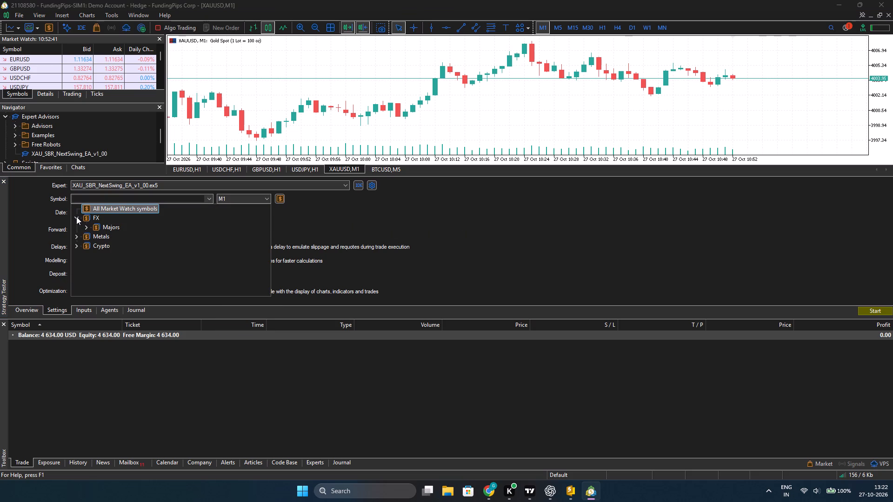
click(85, 226)
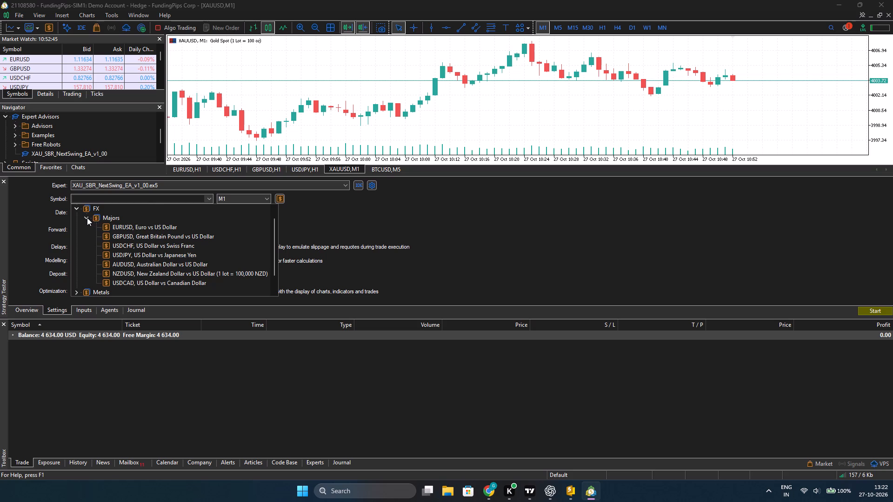
click(87, 218)
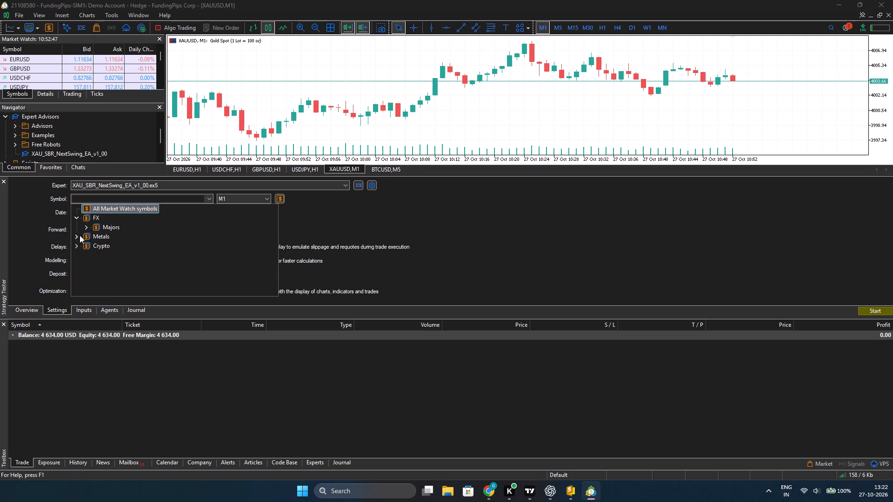
click(77, 235)
click(88, 244)
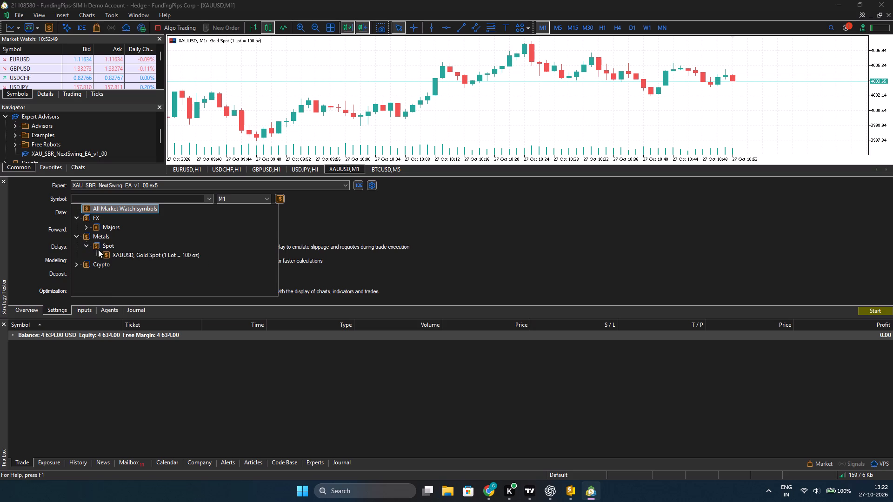
double_click(120, 251)
double_click(126, 251)
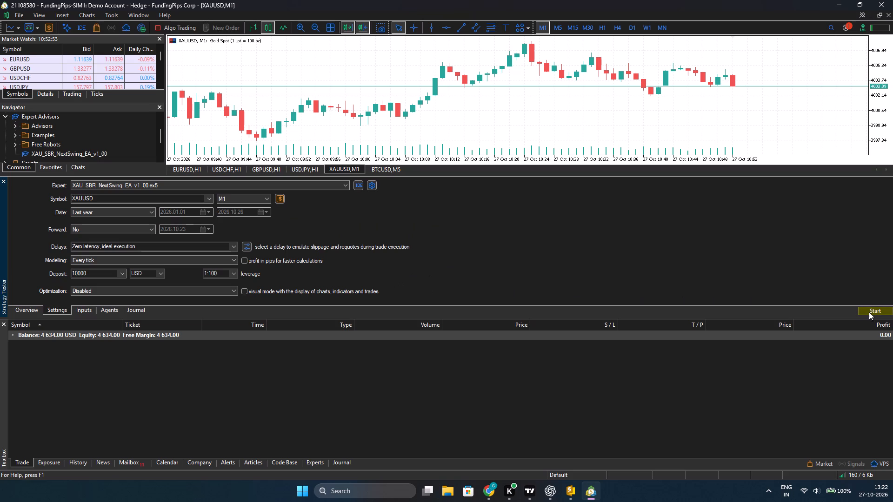
Start the XAUUSD backtest of the expert advisor.
click(880, 309)
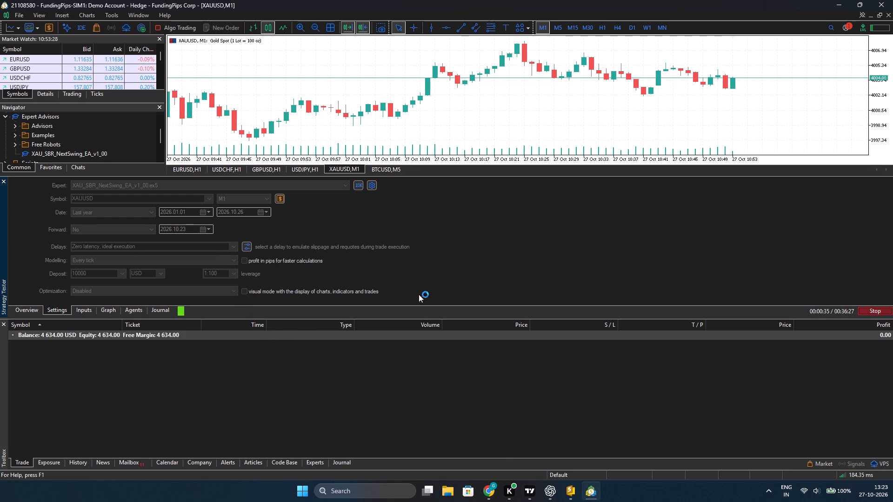
Show the running test's balance and equity graph and enlarge its area by shrinking the trade list below.
click(104, 309)
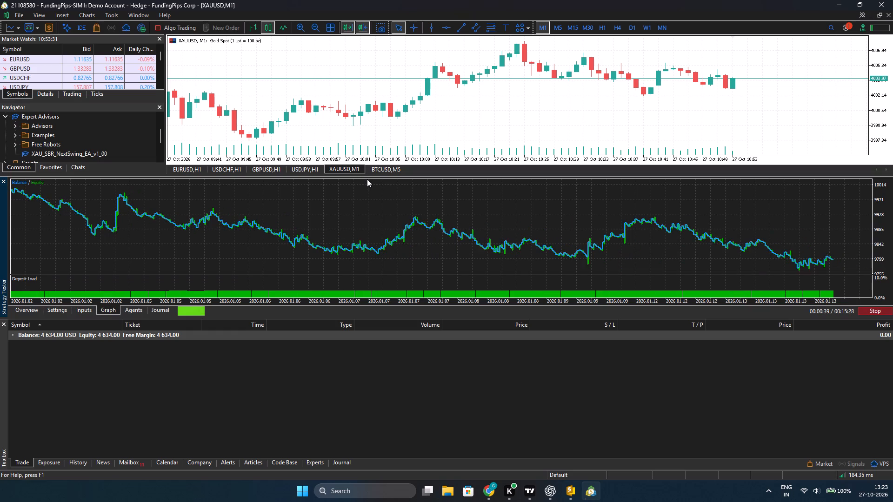
drag(400, 175, 407, 108)
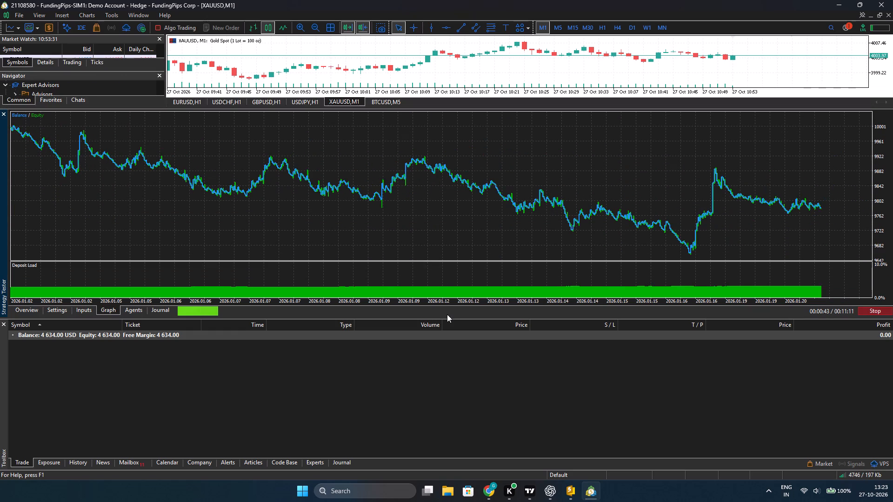
drag(447, 318, 434, 430)
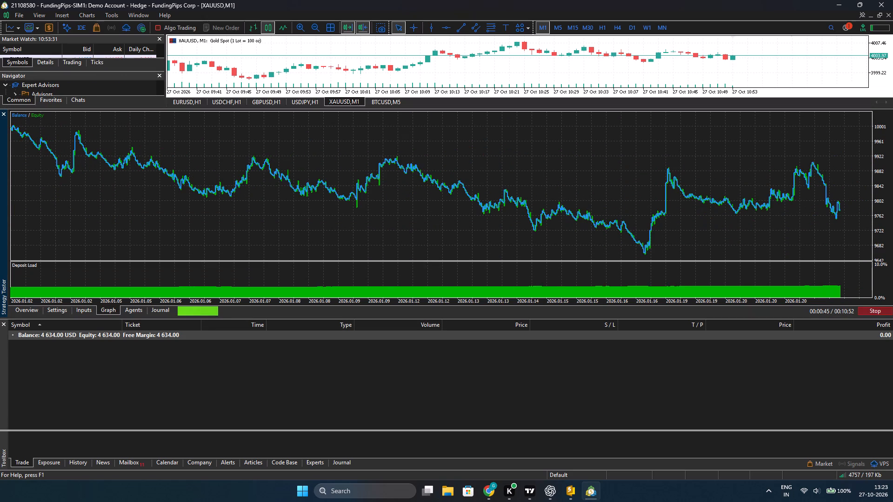
drag(434, 430, 441, 403)
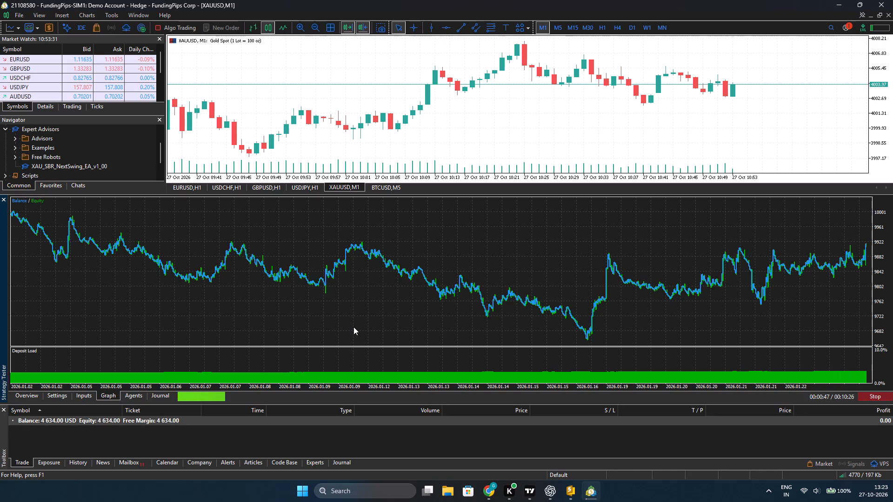
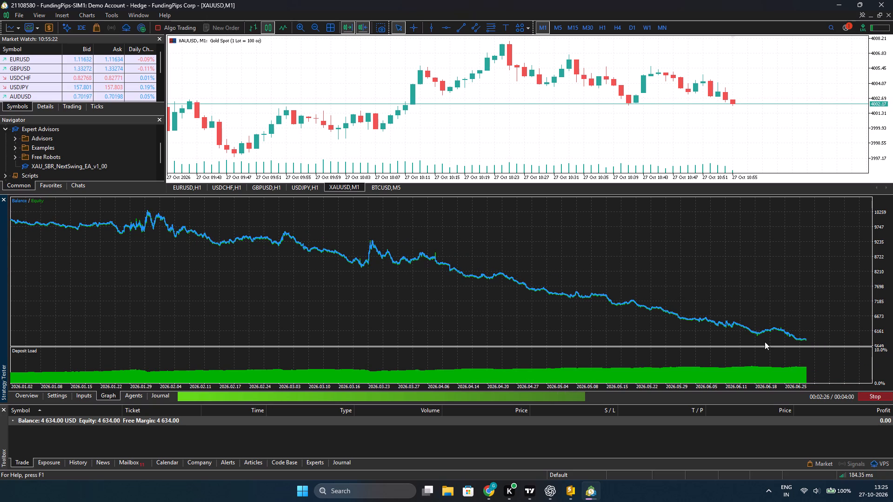
Stop the running XAUUSD backtest before it finishes.
click(879, 395)
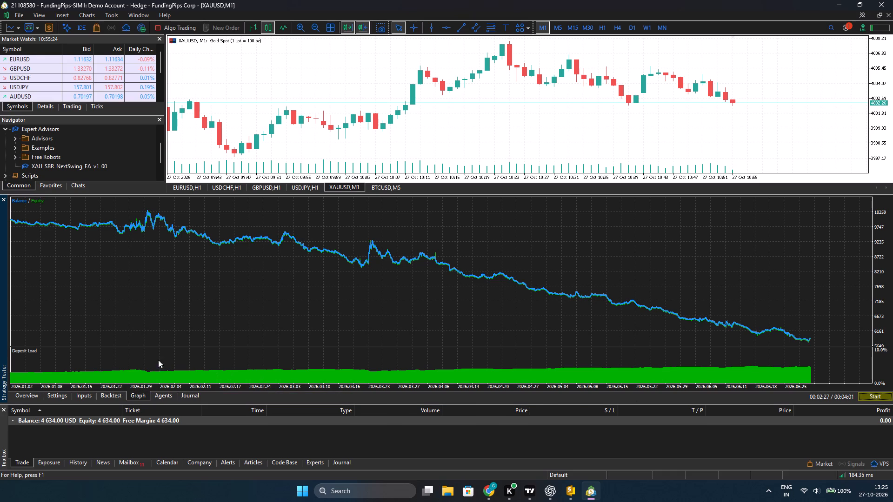
Set the expert advisor's InpRiskReward input to 4 for the backtest.
click(77, 395)
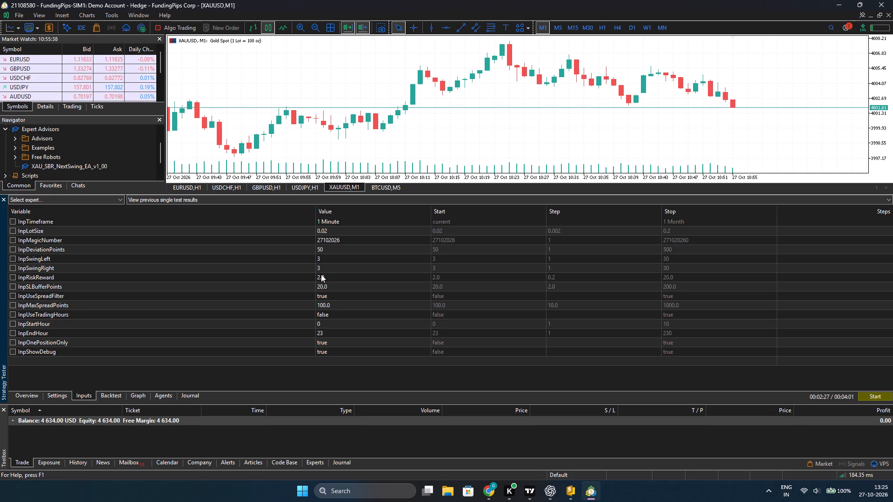
click(321, 274)
double_click(324, 274)
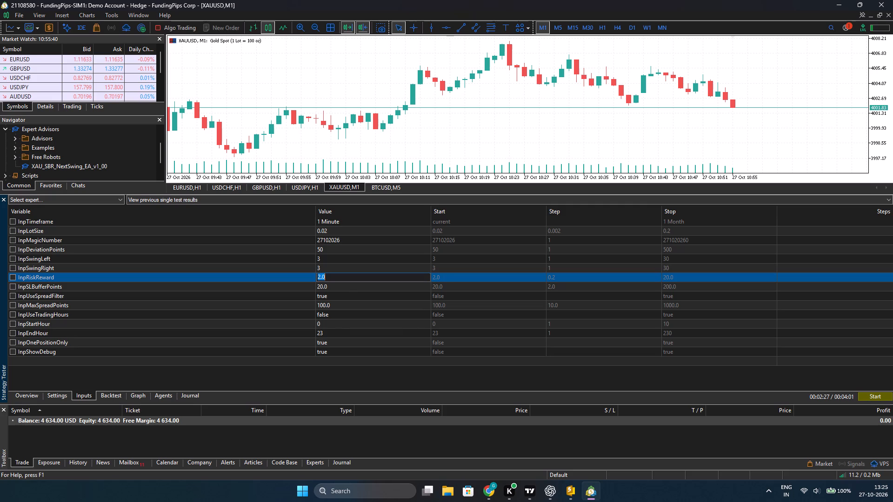
key(4)
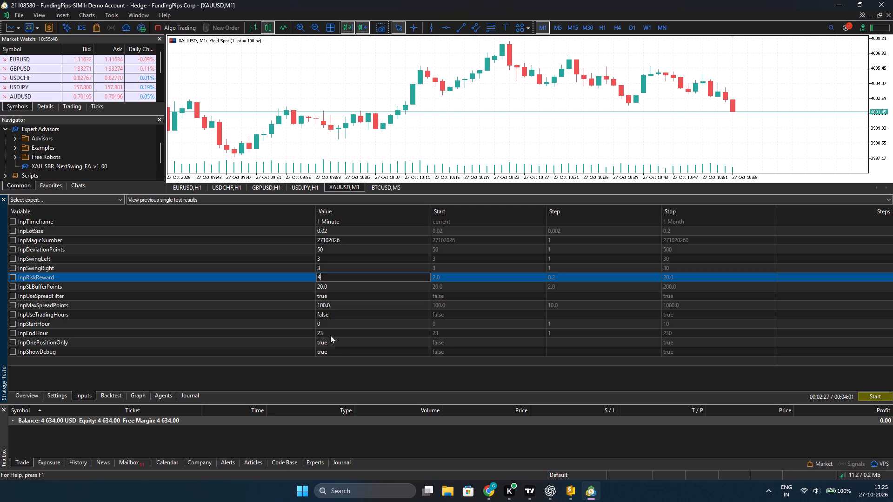
click(370, 369)
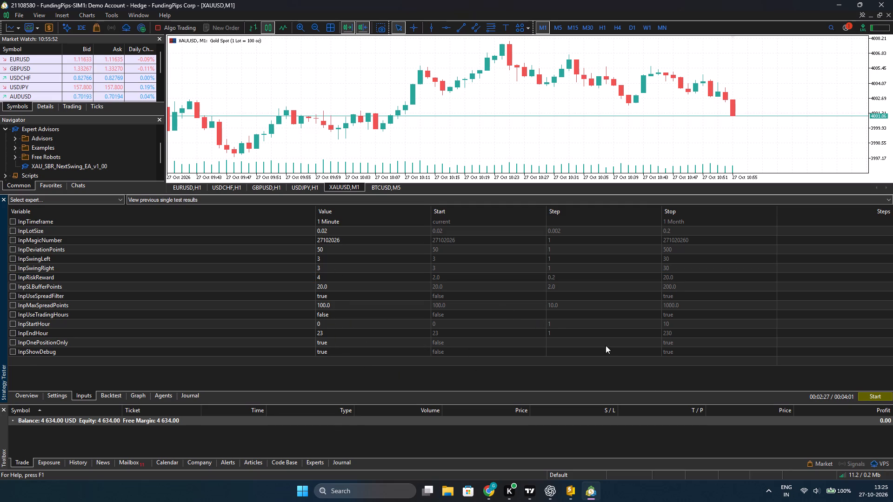
Restart the backtest with the changed risk-reward input and show its balance and equity graph.
click(867, 393)
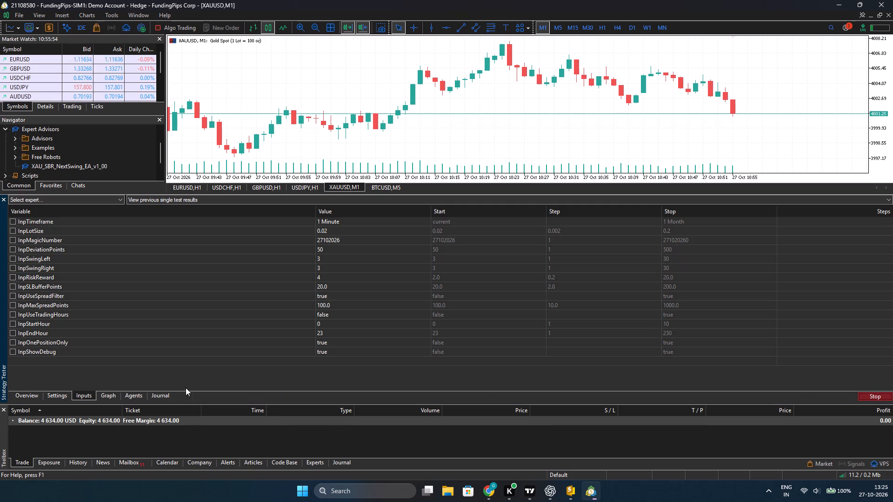
click(112, 393)
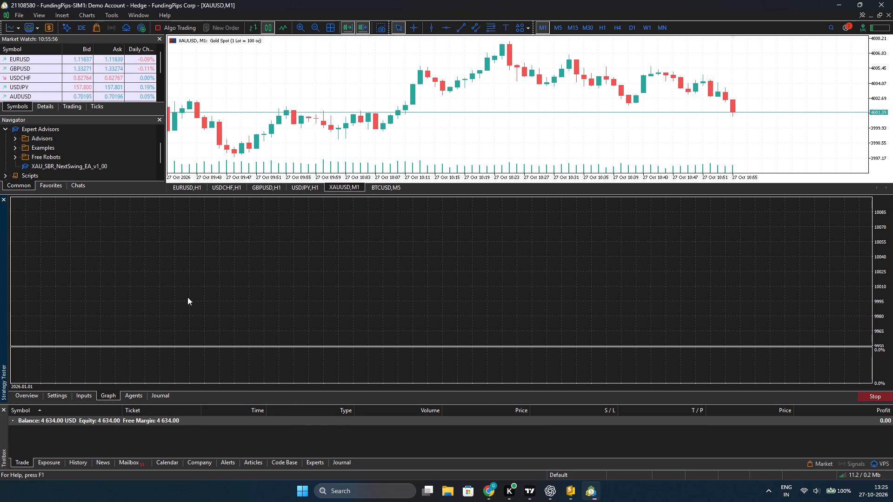
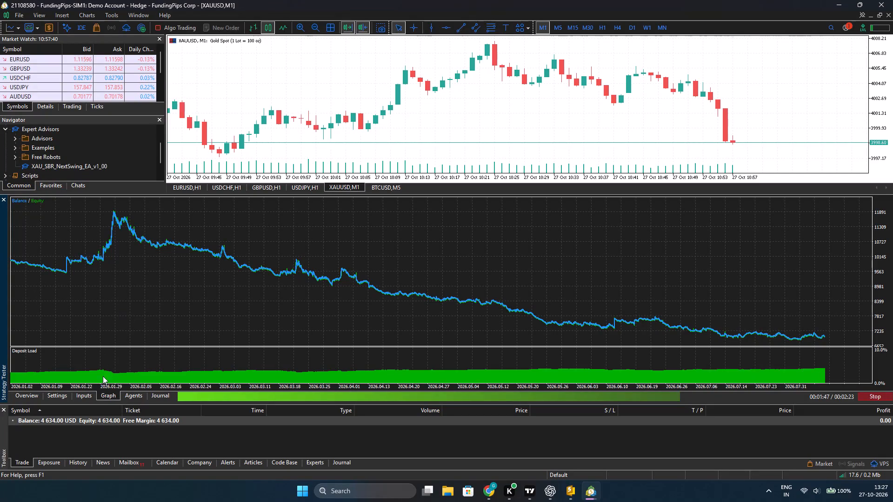
Stop the running XAUUSD backtest and restart it in visual mode with the display of charts, indicators and trades.
click(58, 398)
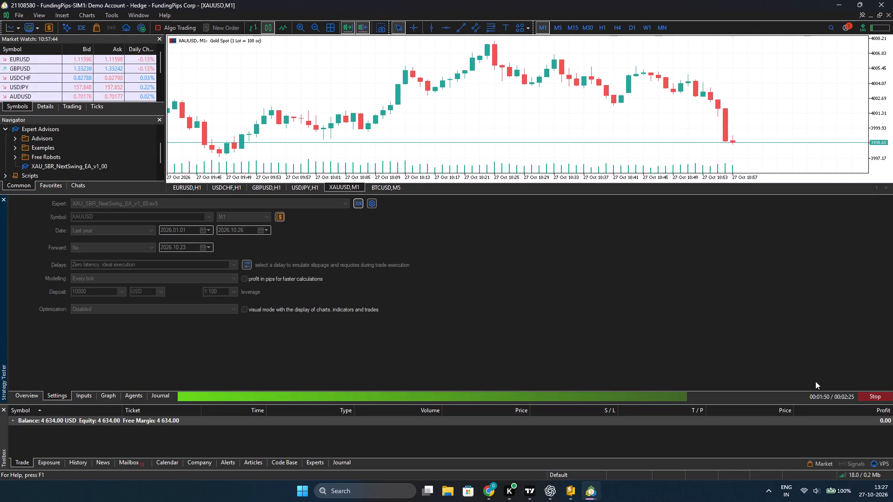
click(873, 397)
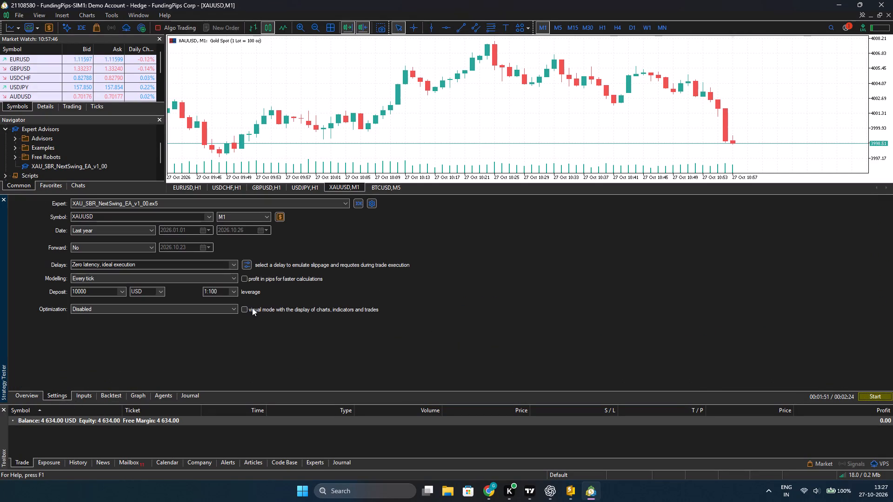
click(245, 310)
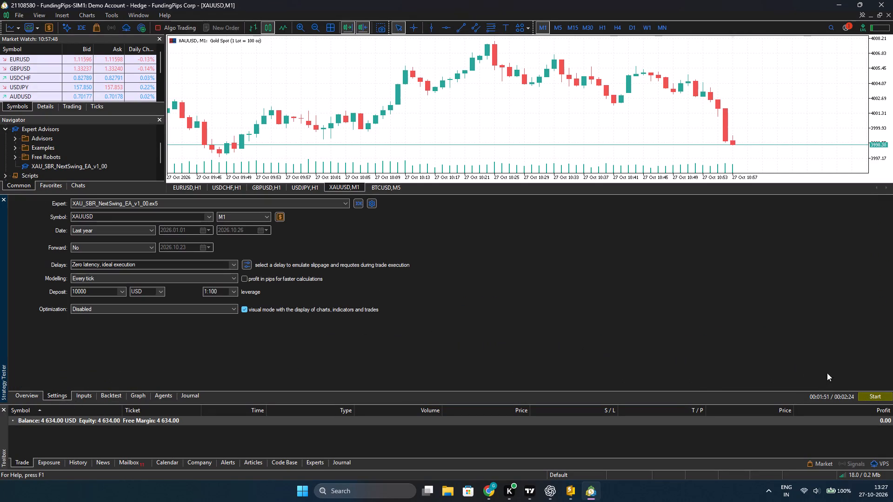
click(878, 396)
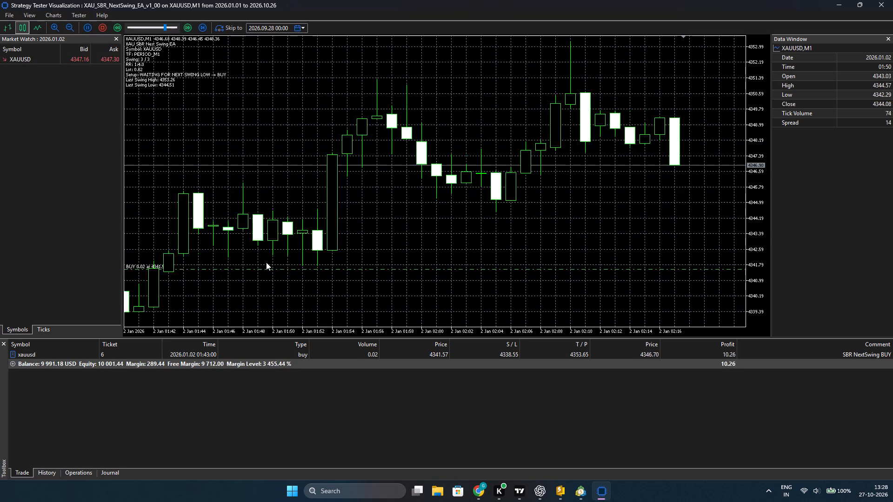
Adjust the visual test's playback speed to watch the expert advisor trade XAUUSD M1 through 2 January 2026, and pause the playback.
drag(163, 25, 153, 26)
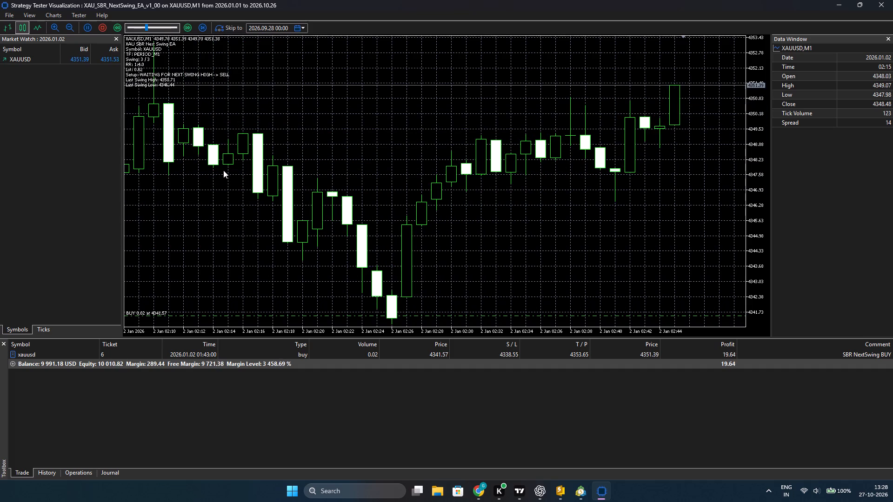
drag(146, 24, 158, 25)
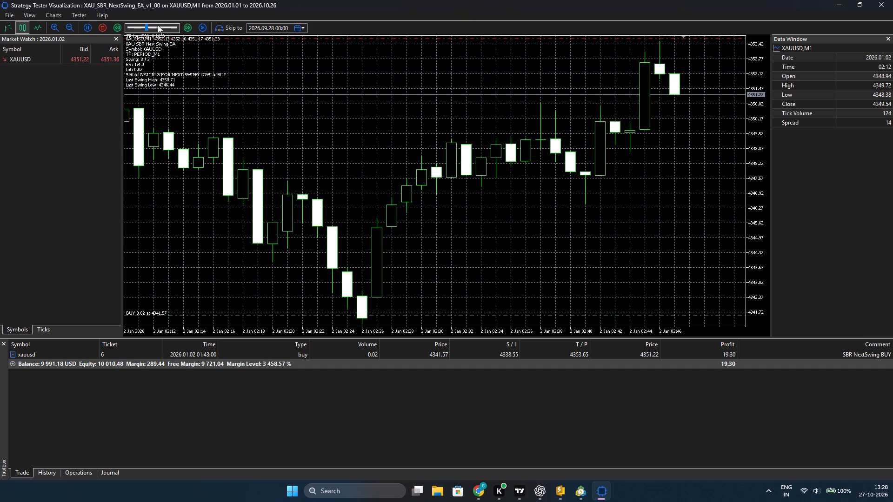
drag(158, 25, 185, 27)
drag(149, 24, 162, 25)
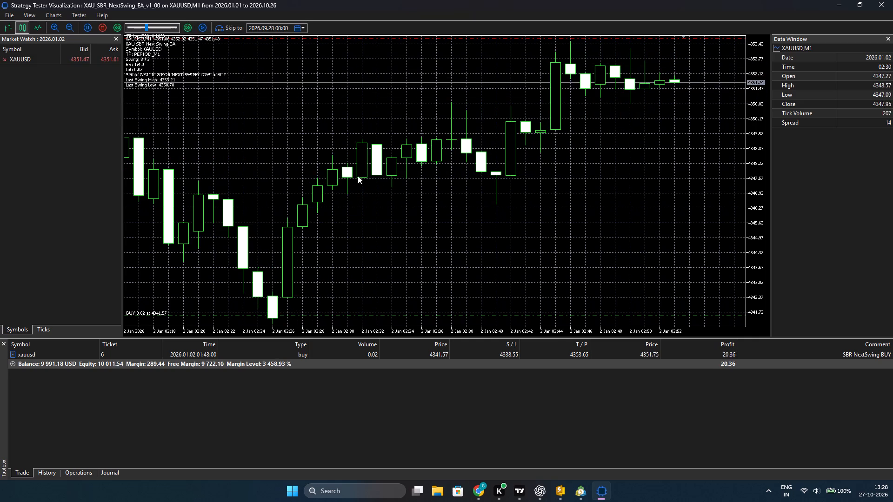
drag(486, 173, 648, 185)
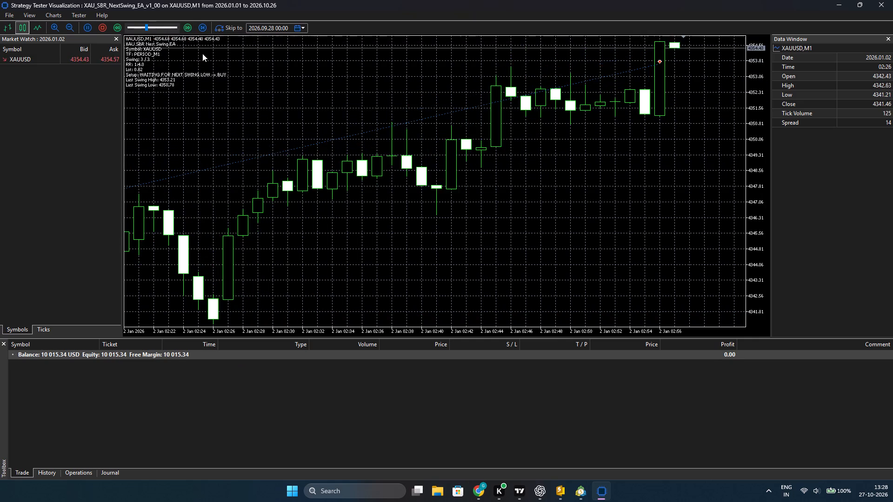
drag(152, 27, 167, 27)
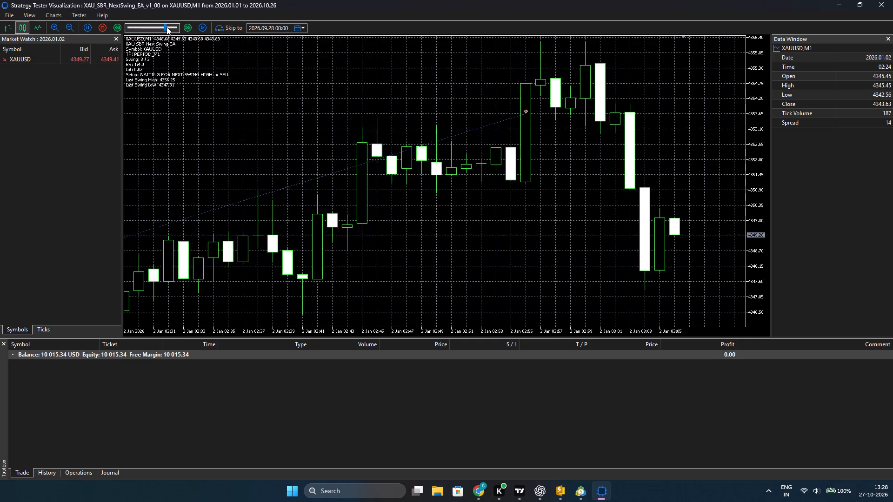
drag(167, 27, 184, 28)
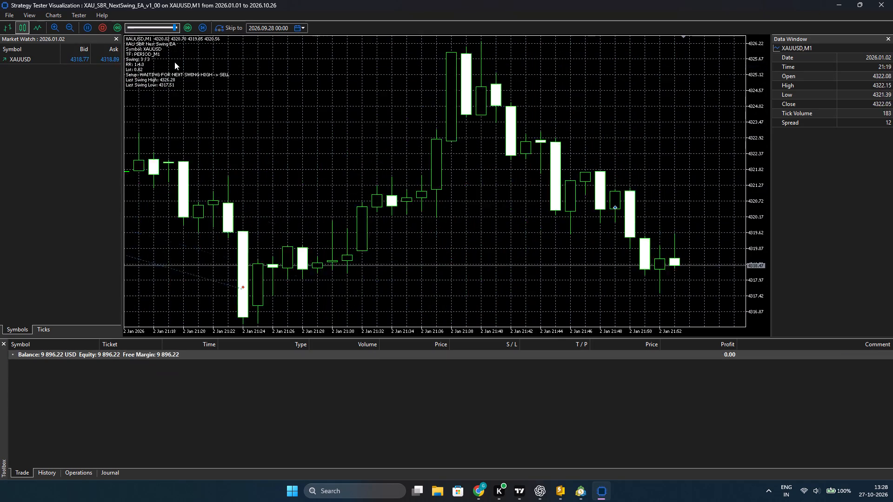
drag(172, 27, 178, 27)
click(92, 26)
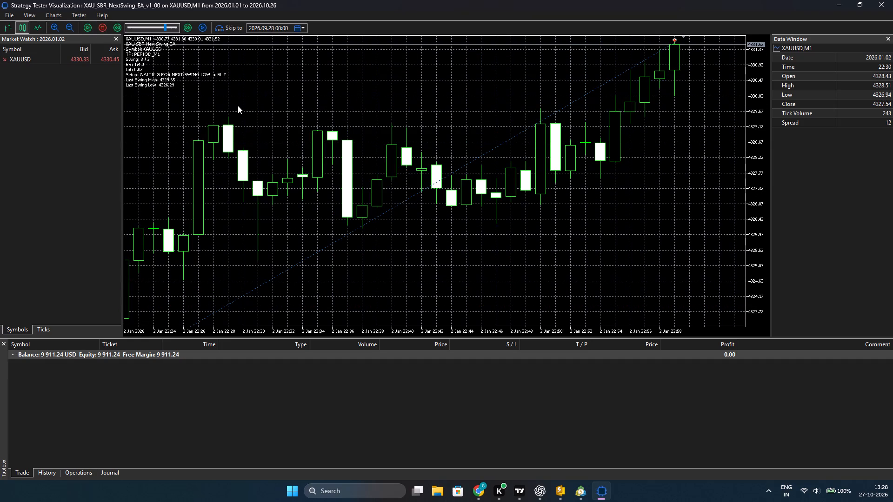
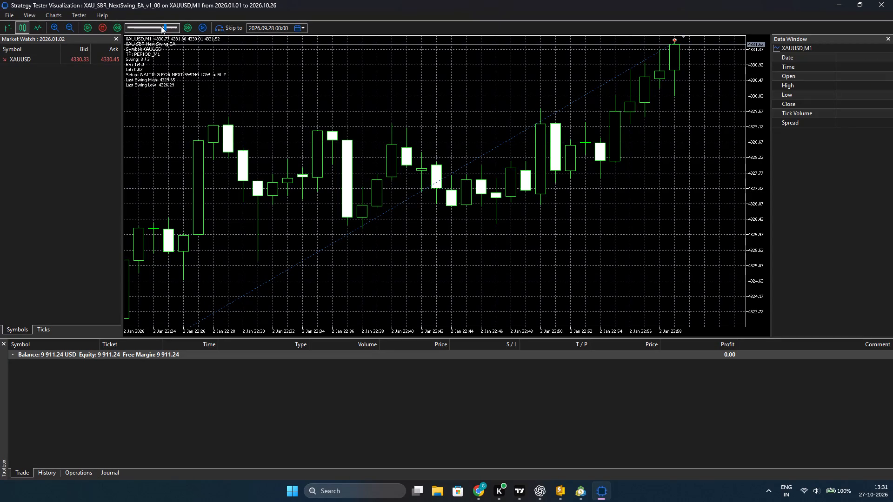
Raise the visual test's playback speed to maximum and stop the XAUUSD test run.
drag(164, 24, 179, 26)
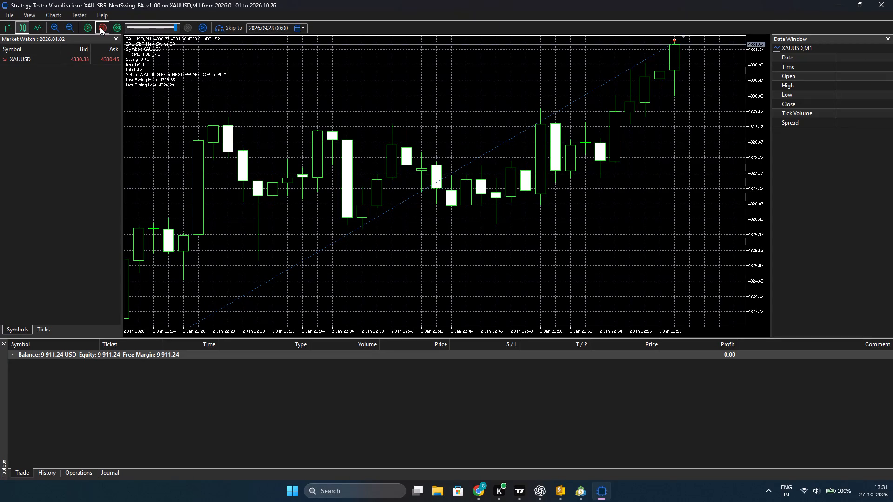
click(100, 27)
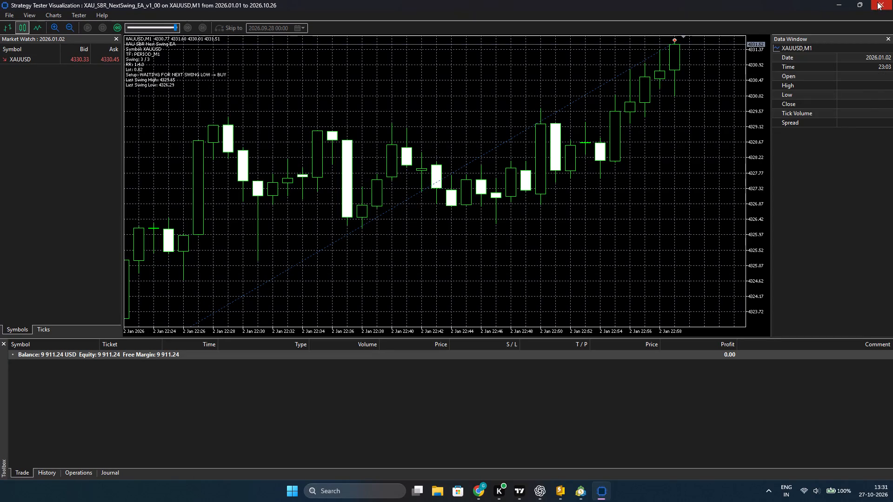
Switch to TradingView and examine the BREAK signals on the XAUUSD 1-minute chart through 27 October 2026 up to the latest candle.
click(580, 493)
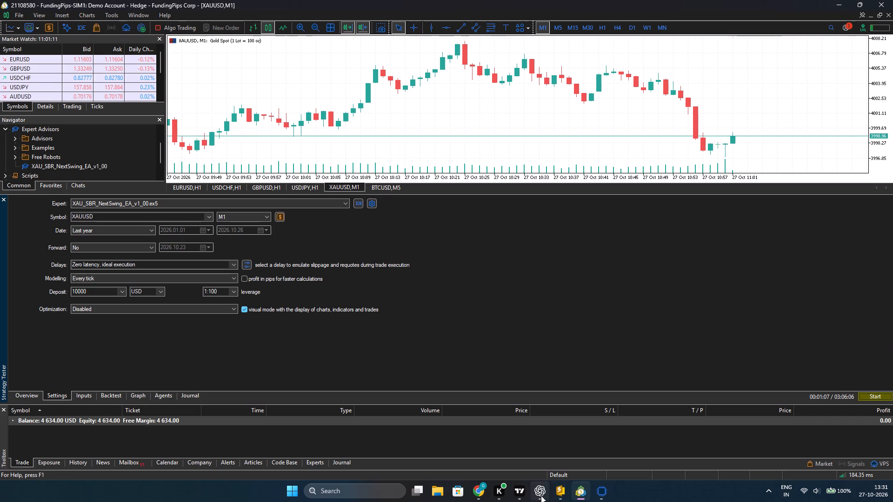
click(521, 493)
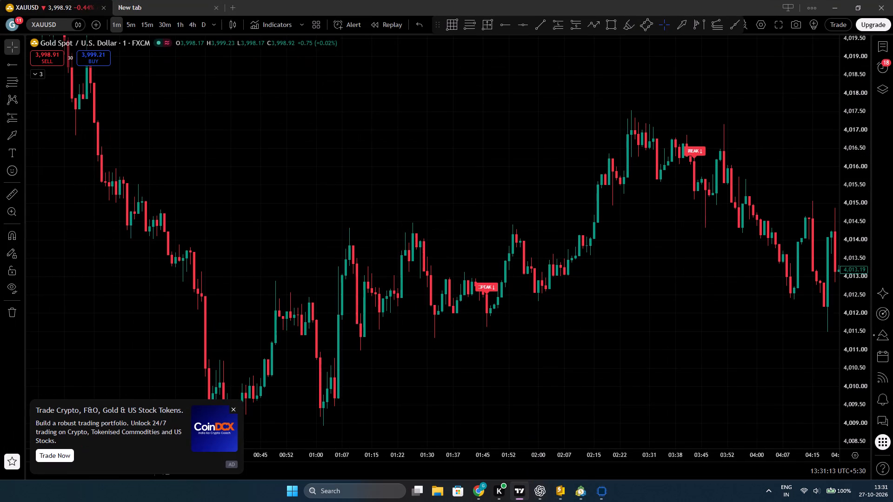
drag(640, 303, 360, 304)
drag(736, 221, 474, 159)
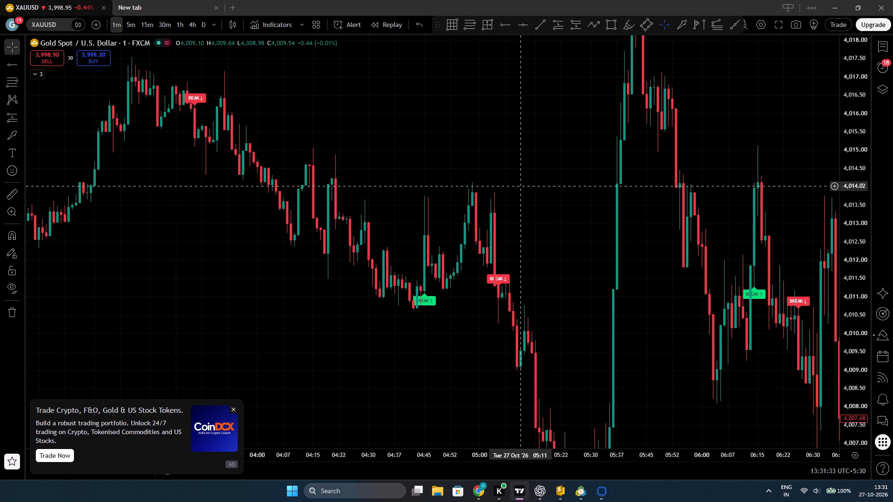
drag(660, 276, 408, 179)
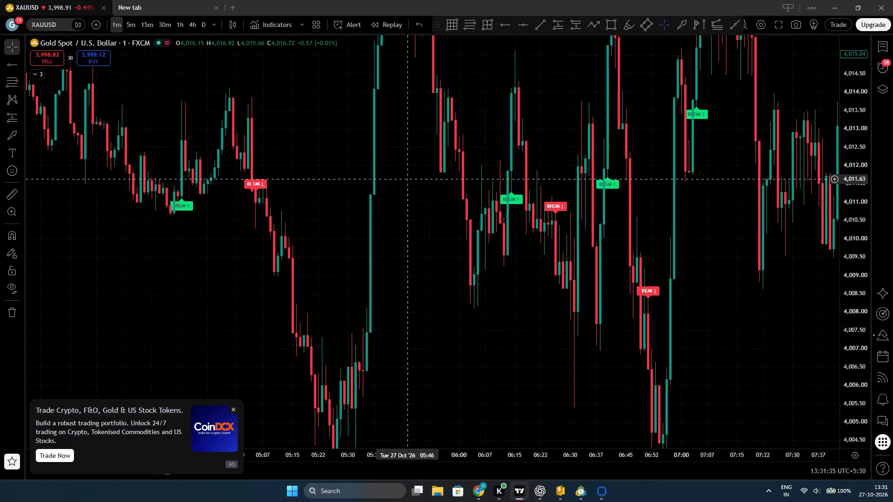
drag(853, 95, 854, 385)
drag(762, 293, 733, 294)
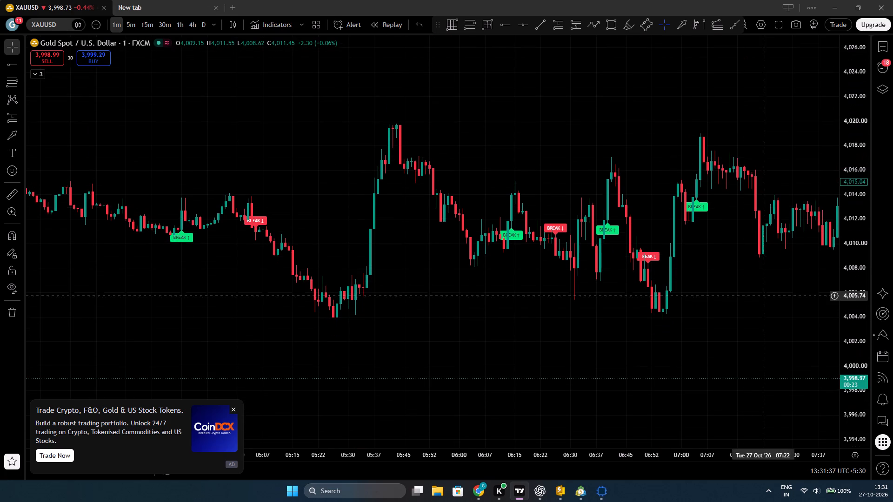
drag(733, 294, 390, 292)
drag(719, 342, 548, 356)
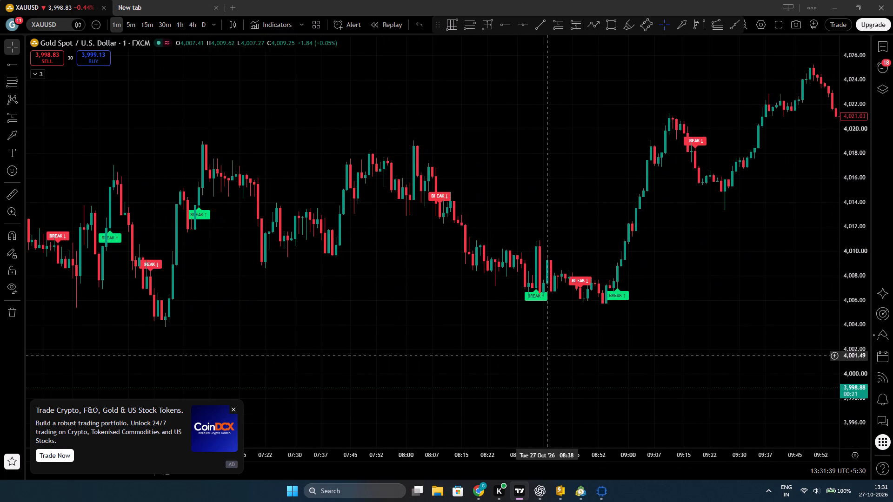
drag(855, 321, 839, 289)
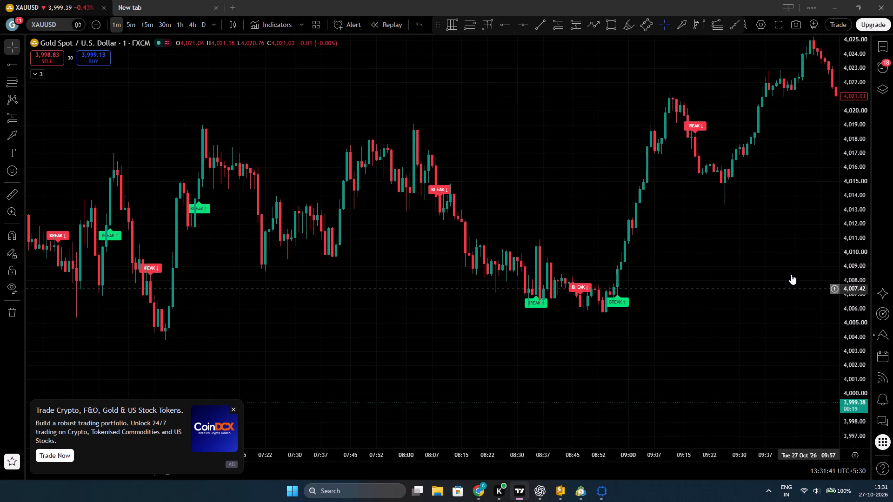
drag(739, 258, 500, 352)
drag(656, 297, 582, 292)
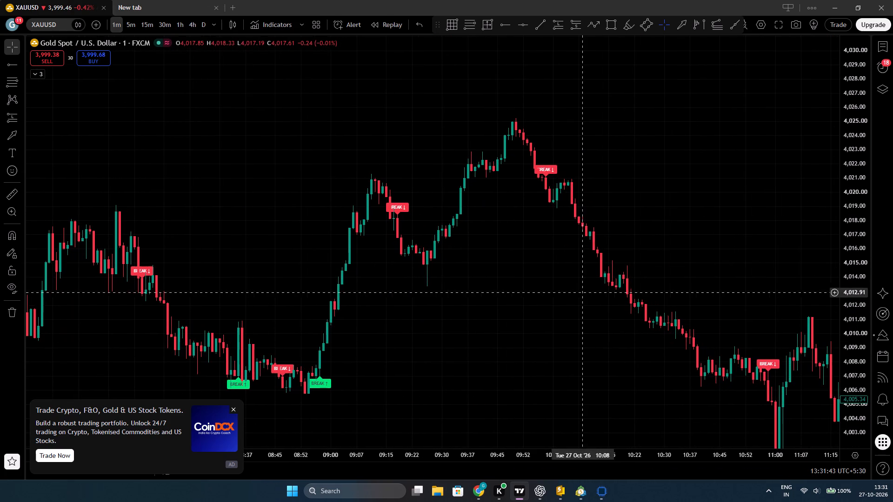
drag(749, 263, 545, 132)
drag(689, 201, 452, 145)
drag(728, 193, 573, 166)
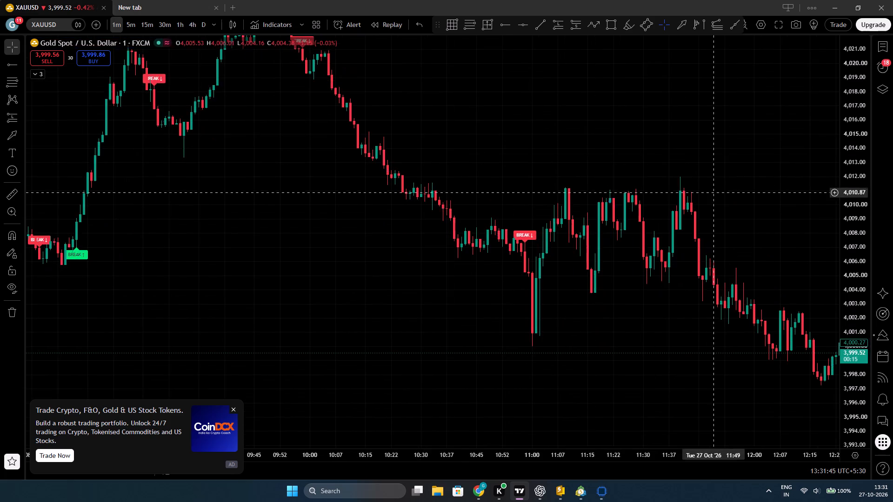
drag(573, 166, 417, 154)
drag(669, 181, 433, 174)
drag(656, 168, 452, 149)
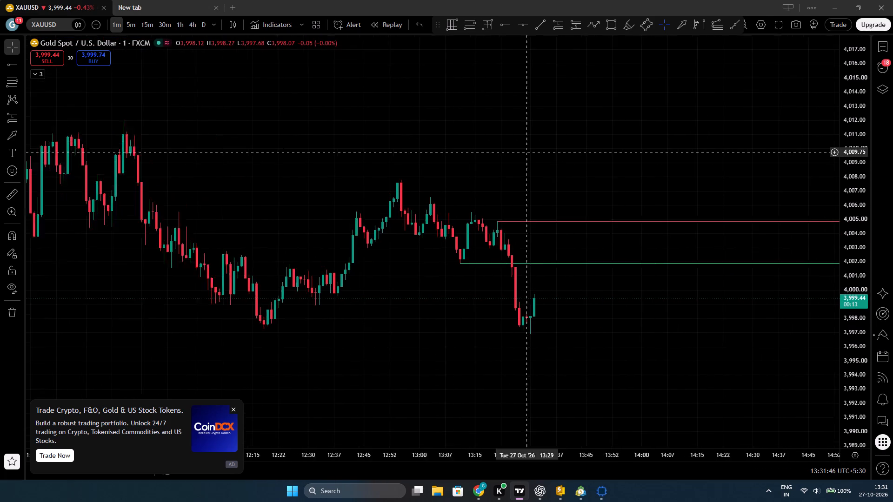
drag(452, 149, 370, 153)
scroll(446, 185, down, 5)
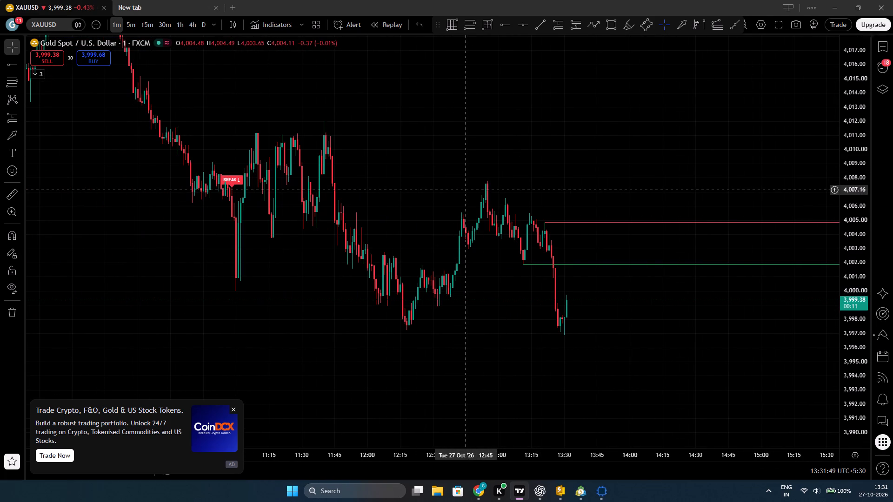
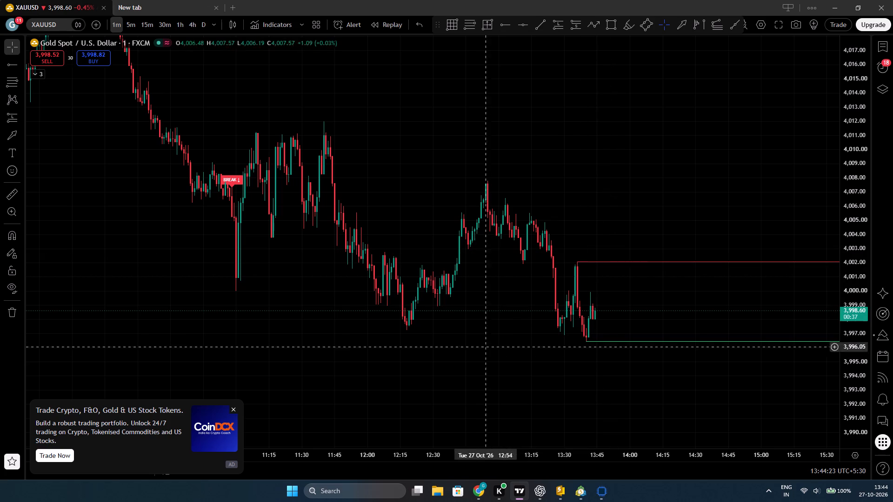
Dismiss the CoinDCX advertisement covering part of the XAUUSD 1-minute chart.
drag(498, 367, 465, 379)
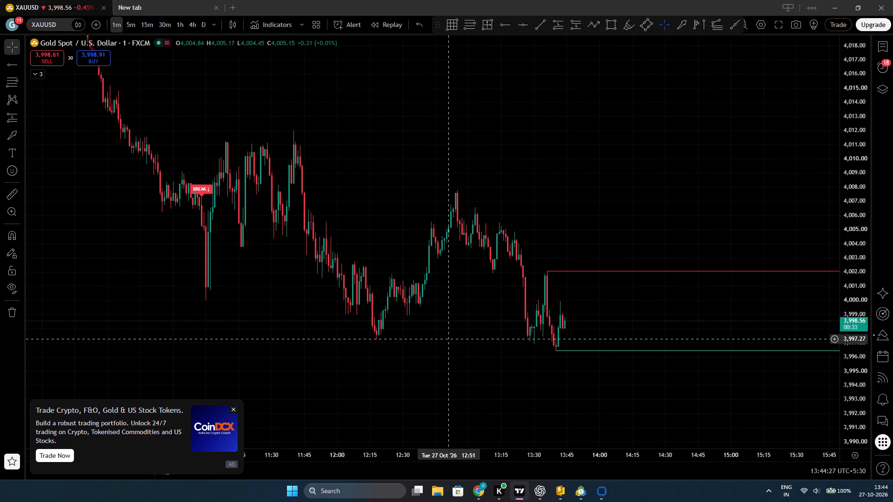
drag(502, 393, 430, 344)
click(236, 410)
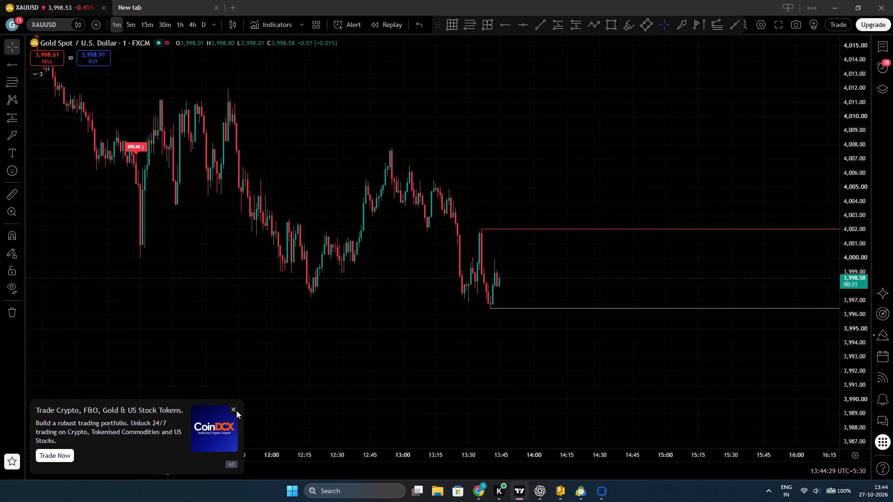
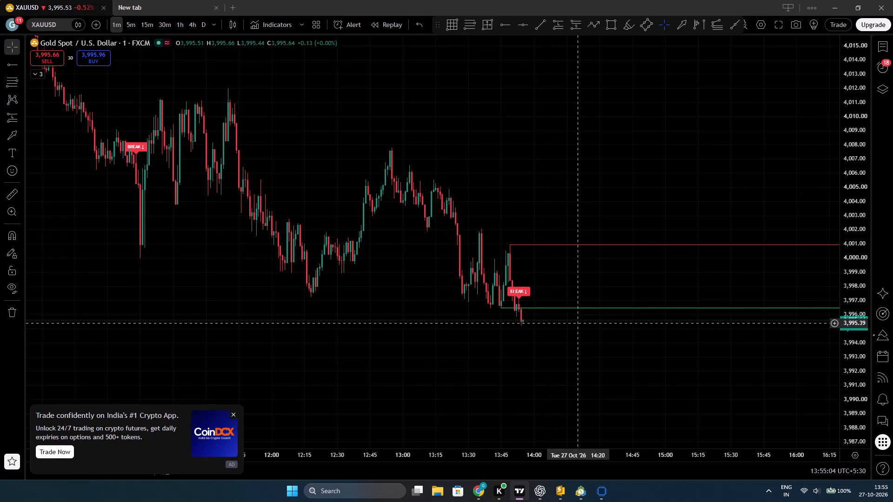
Examine the earlier BREAK signals and surrounding price swings on the XAUUSD 1-minute chart, back to about 06:00 on 27 Oct.
drag(542, 358, 694, 388)
scroll(500, 374, down, 8)
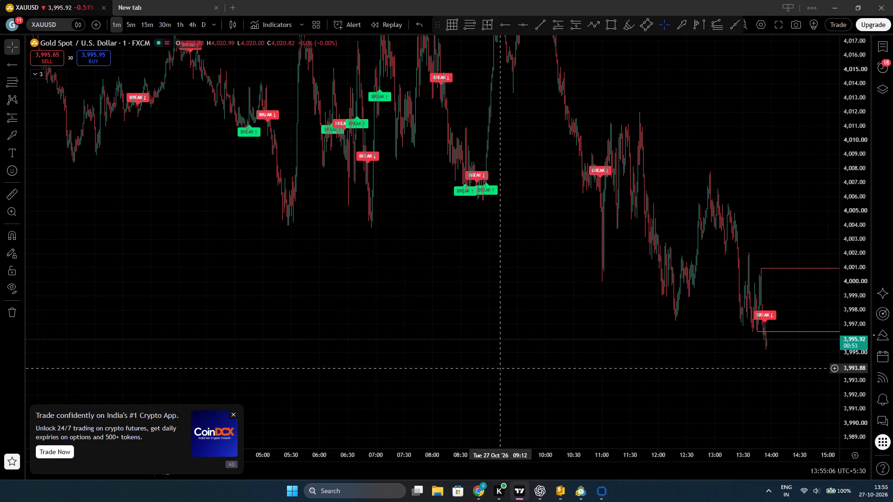
scroll(449, 262, up, 5)
scroll(392, 300, up, 4)
drag(297, 266, 306, 272)
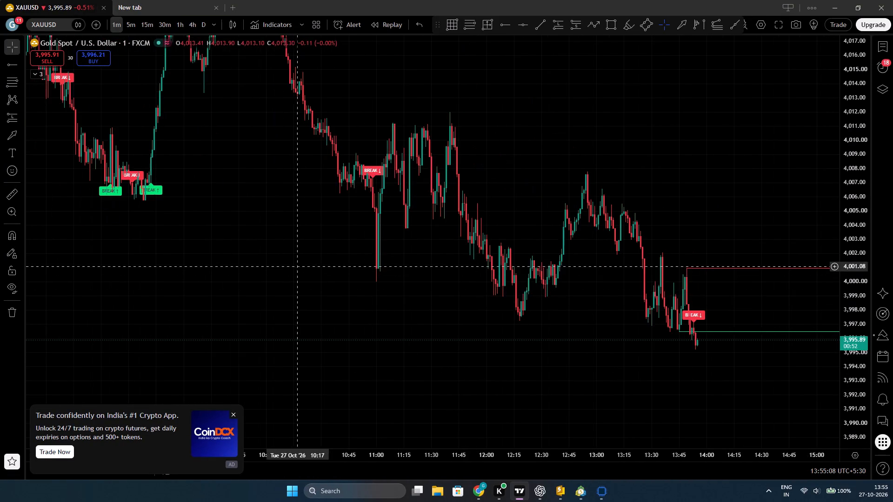
drag(306, 272, 639, 363)
drag(519, 320, 590, 351)
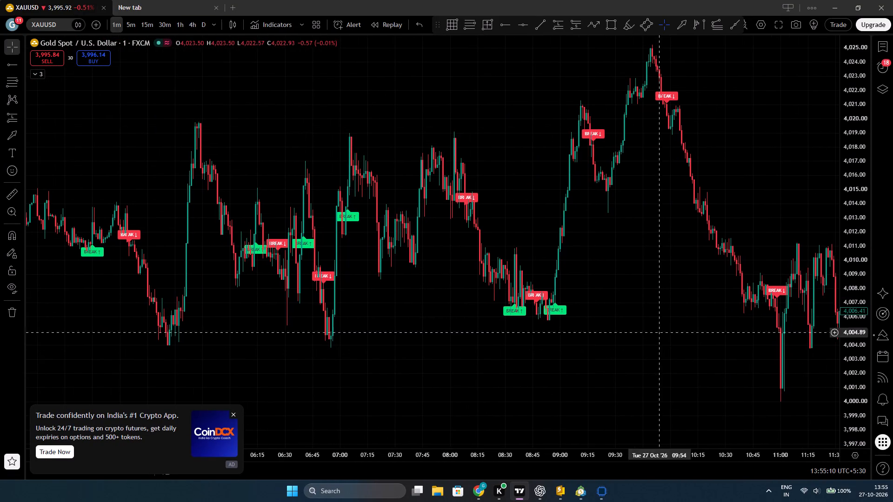
drag(853, 389, 815, 206)
scroll(431, 410, up, 7)
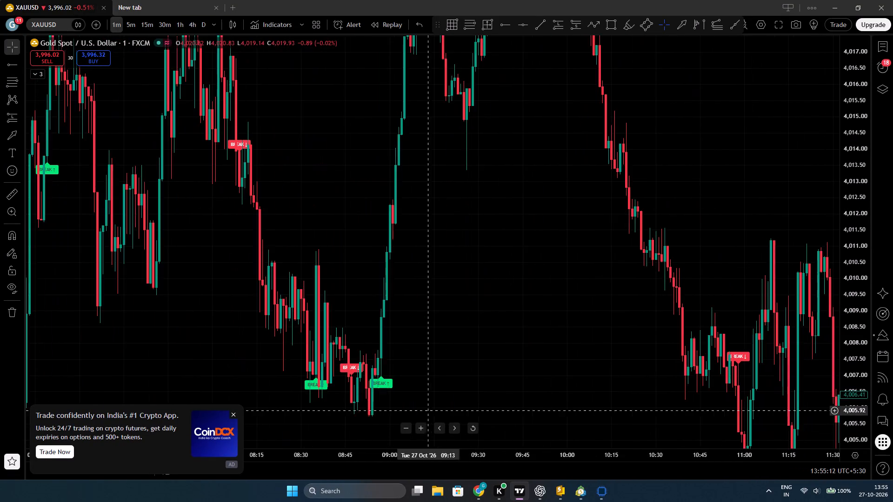
scroll(395, 415, up, 4)
drag(267, 381, 516, 284)
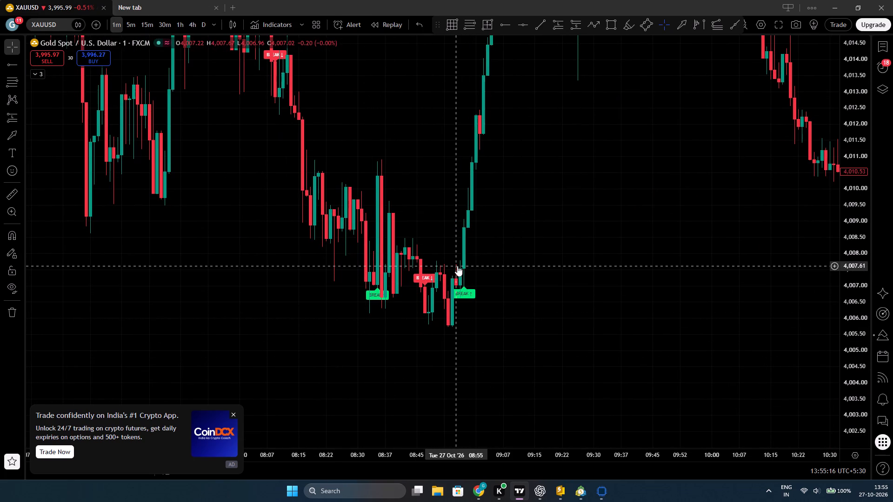
drag(614, 317, 694, 390)
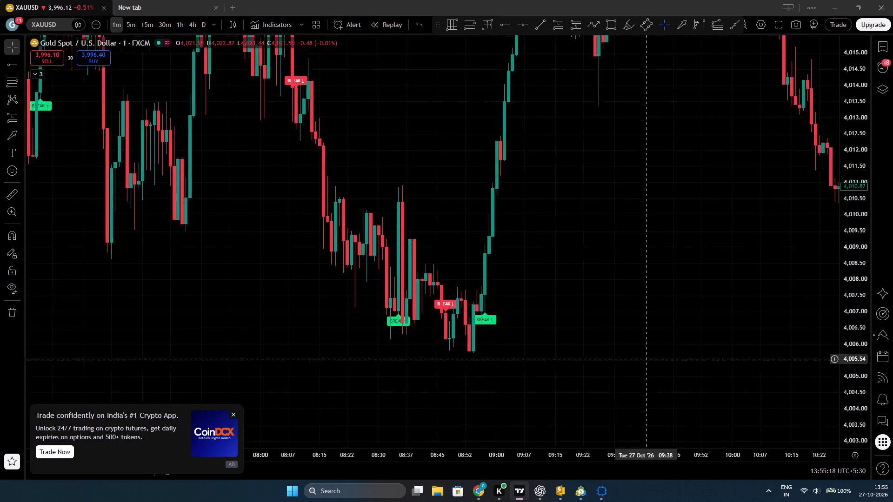
drag(694, 390, 731, 407)
drag(487, 225, 727, 352)
scroll(484, 299, up, 6)
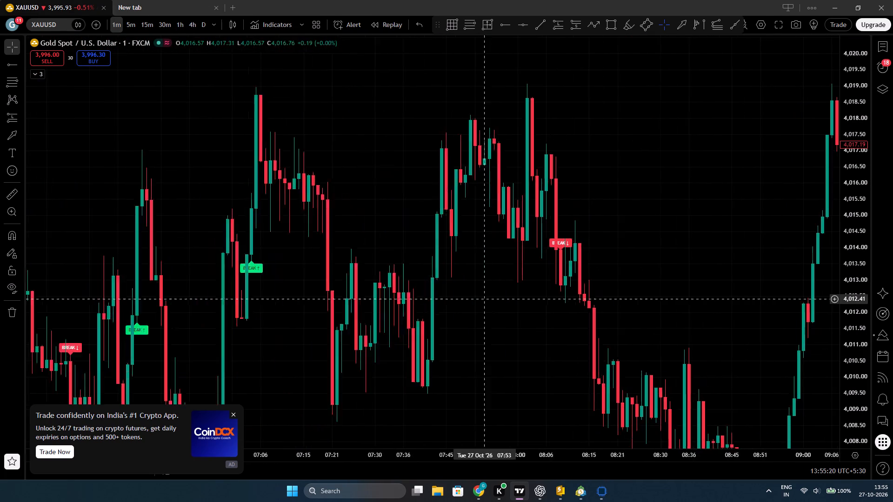
scroll(453, 307, up, 5)
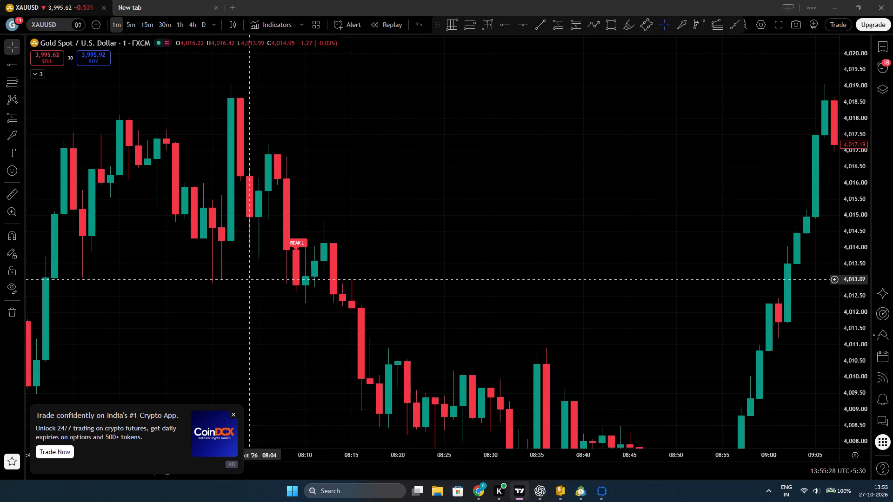
drag(462, 291, 531, 251)
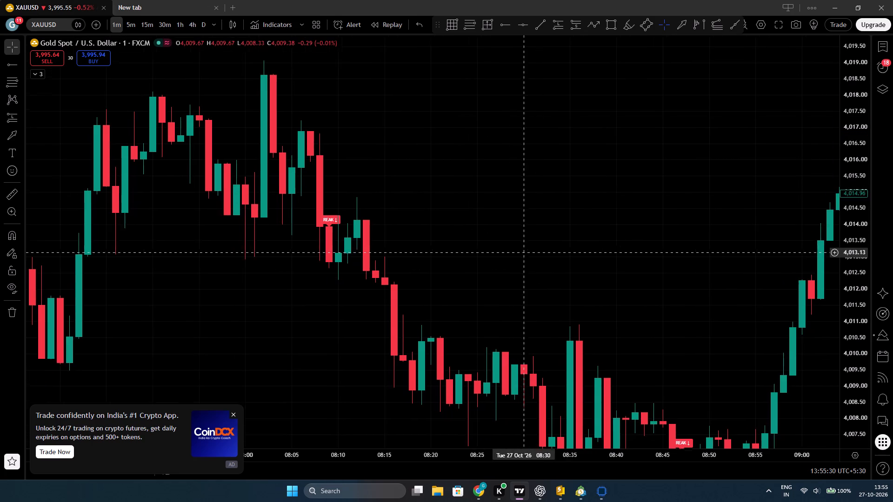
drag(858, 191, 847, 371)
scroll(350, 361, down, 8)
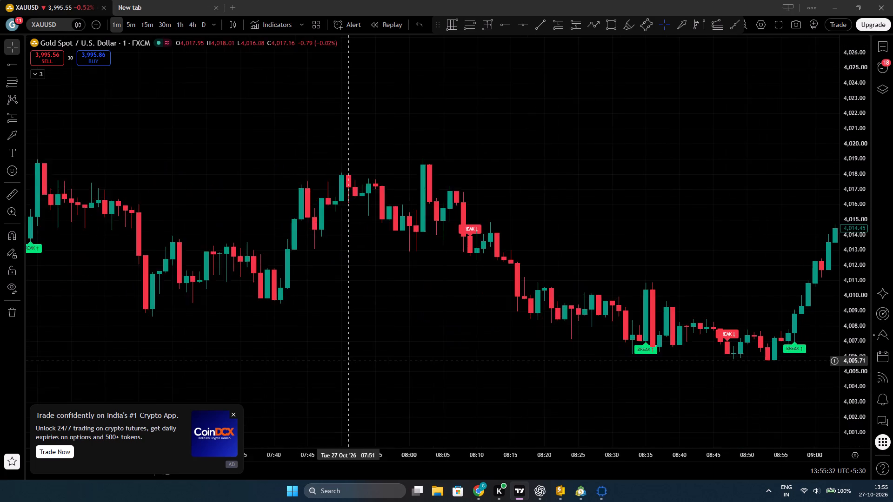
scroll(350, 360, down, 3)
Draw a date and price range around the up-break near 07:03, from about 4,011.65 at 06:56 to 4,018.78 at 07:26.
drag(430, 348, 568, 380)
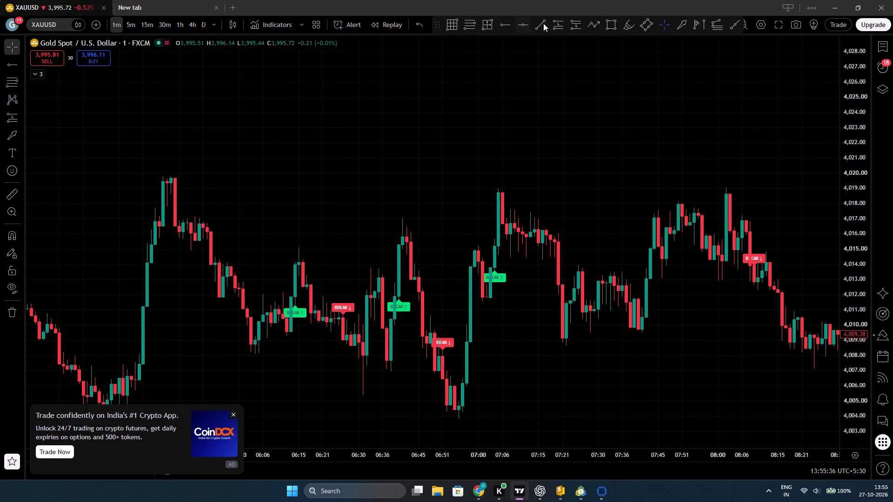
click(484, 25)
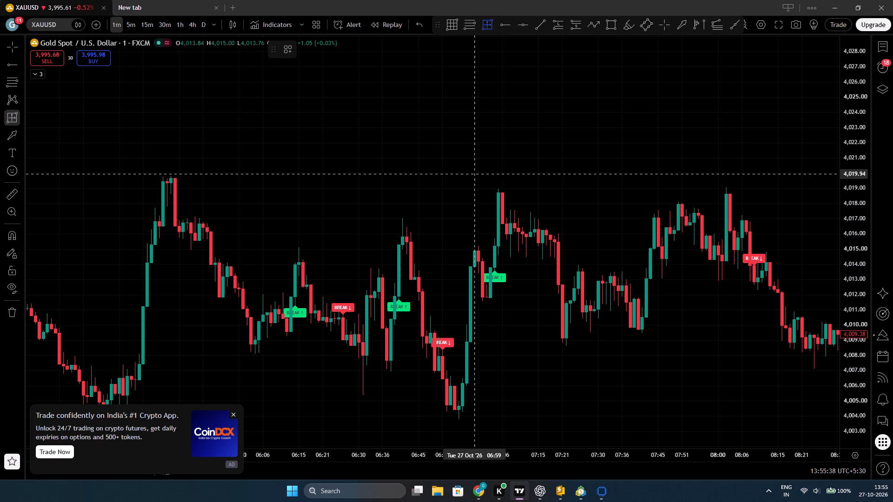
click(462, 300)
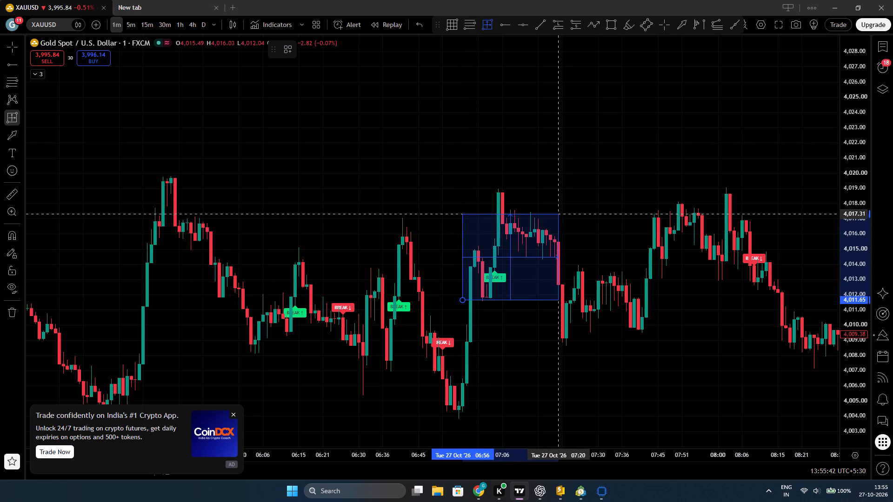
click(582, 191)
click(608, 177)
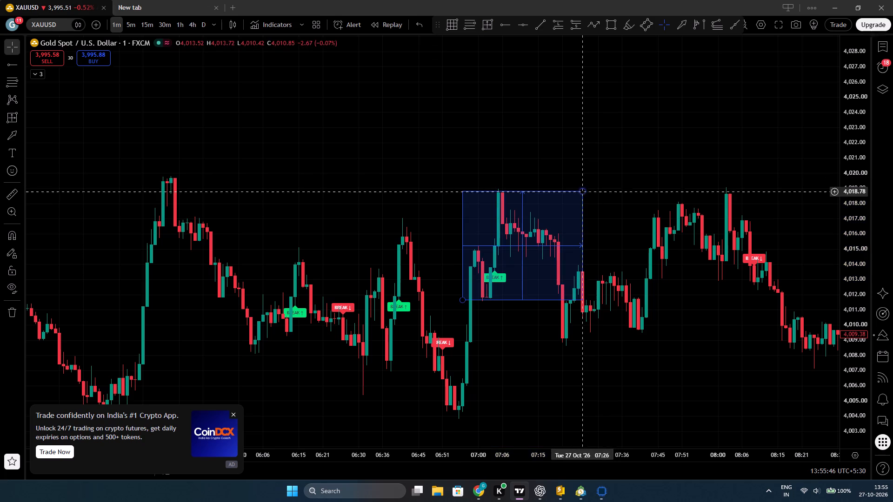
Draw a date and price range over the down-break near 06:51, from about 4,009.23 at 06:45 to 4,003.6 at 07:12.
drag(532, 343, 714, 312)
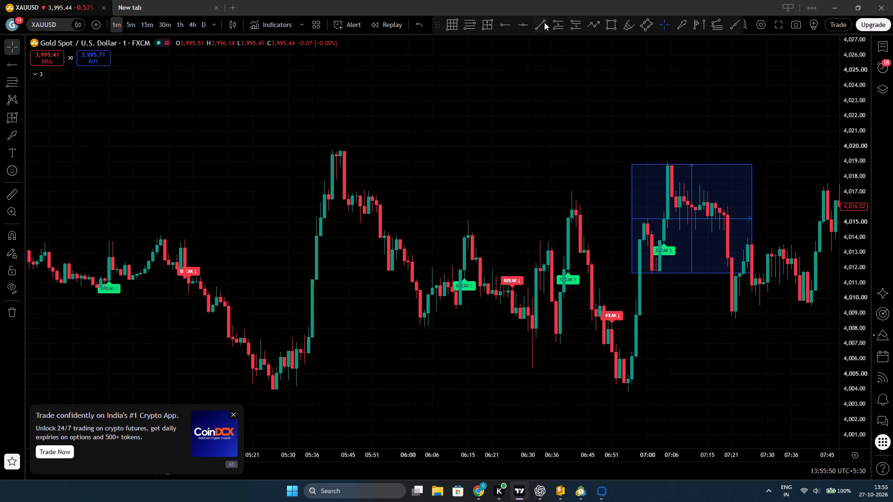
click(490, 25)
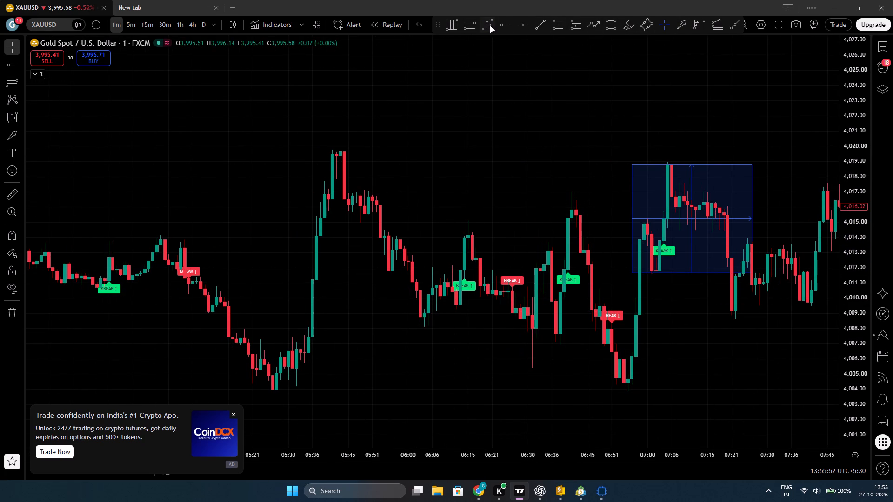
click(588, 310)
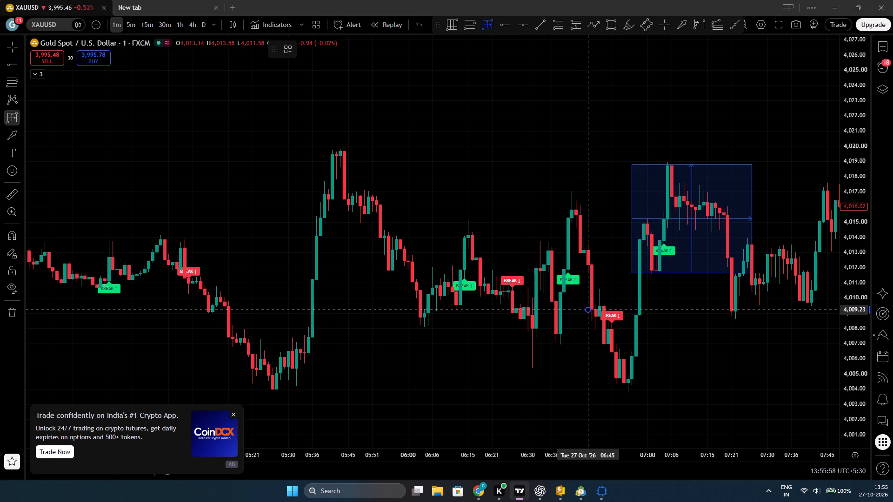
click(697, 396)
click(545, 406)
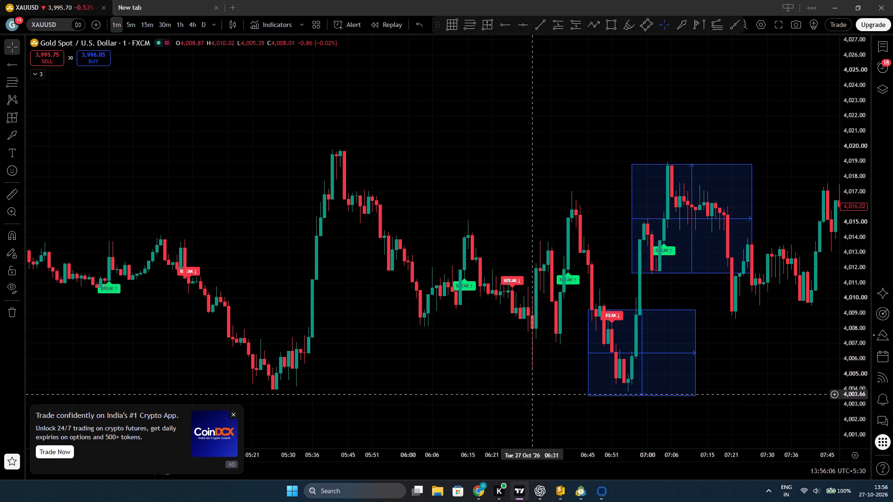
click(510, 377)
Draw a date and price range from the up-break near 04:45, spanning about 4,010.67 at 04:41 to 4,014.72 at 05:14.
drag(480, 363, 493, 369)
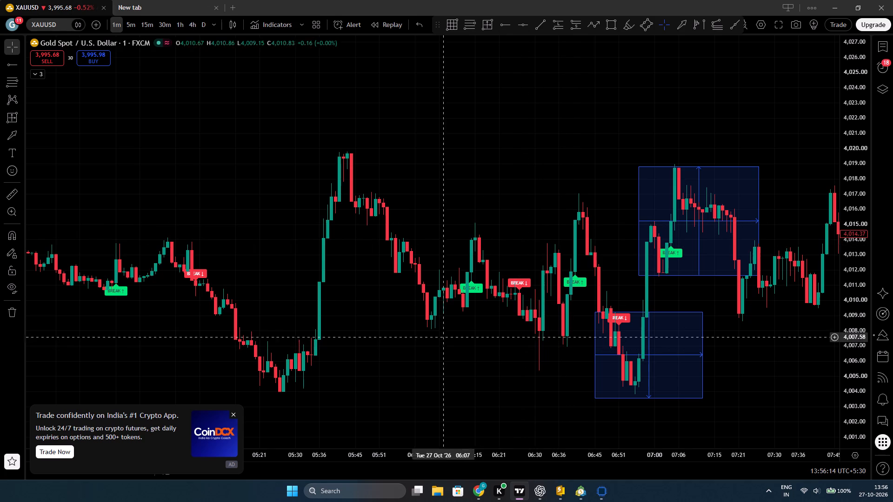
scroll(414, 355, up, 1)
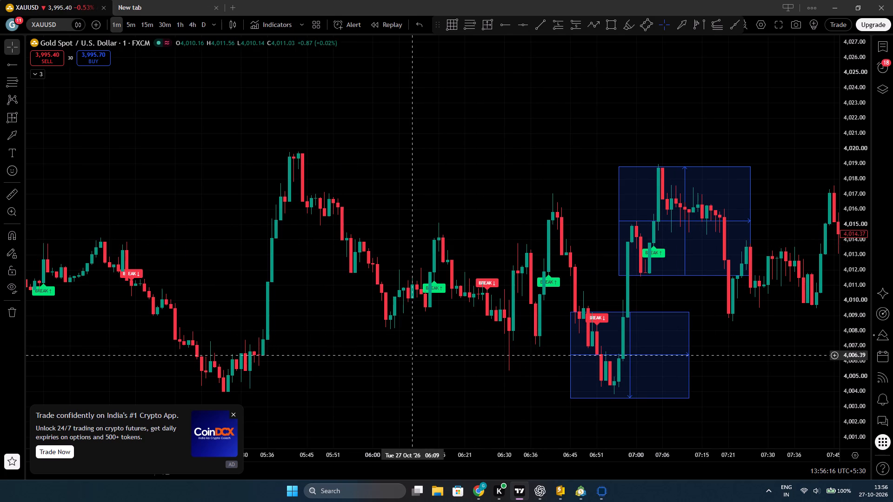
drag(397, 354, 403, 354)
drag(337, 365, 680, 342)
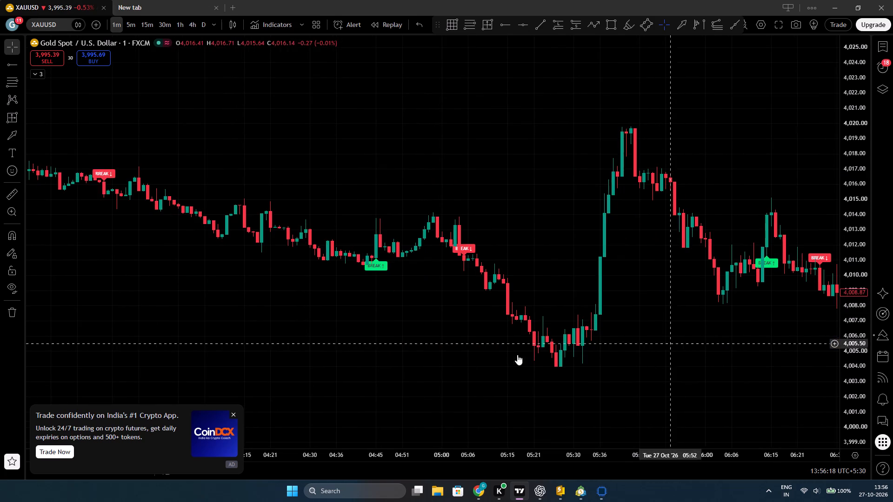
drag(437, 356, 533, 361)
drag(840, 346, 837, 285)
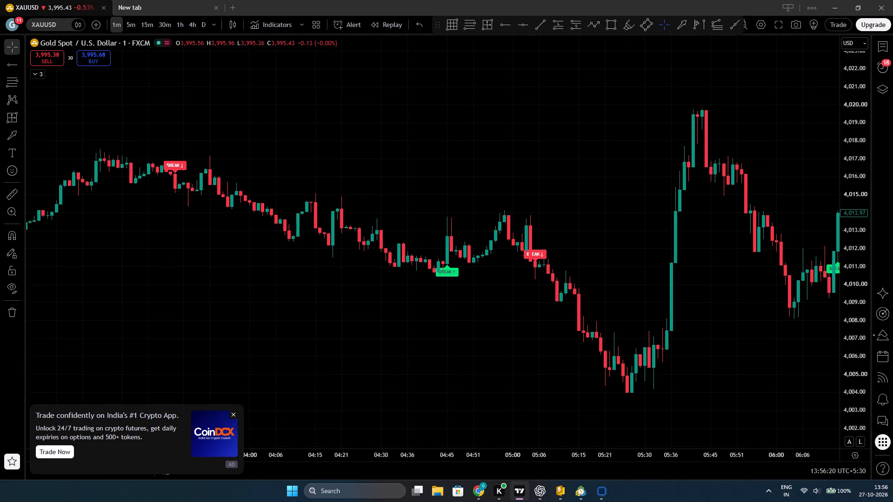
drag(837, 285, 793, 158)
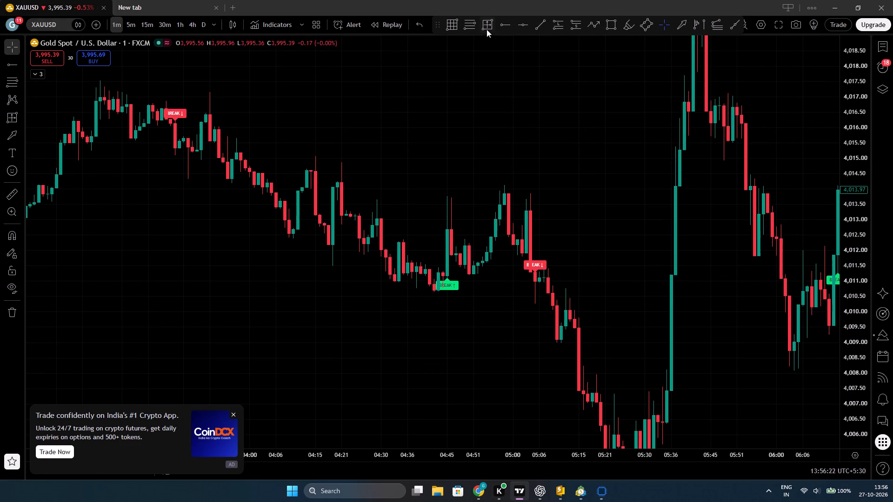
click(487, 21)
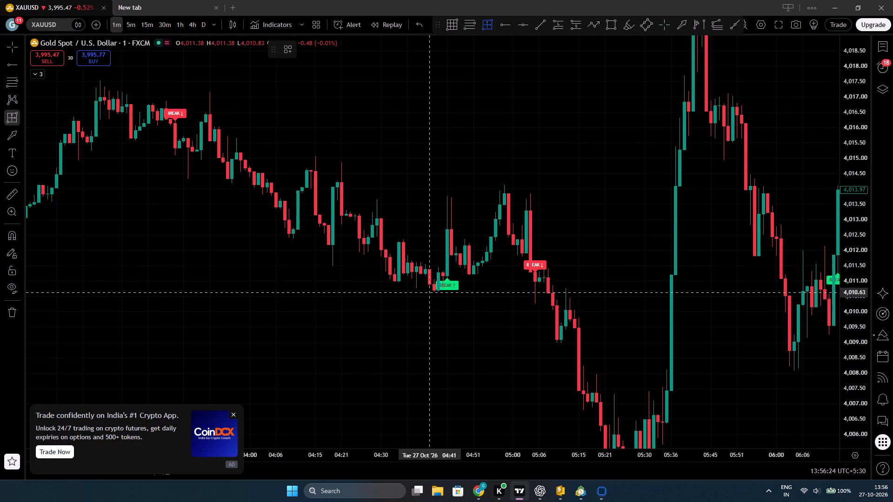
click(428, 291)
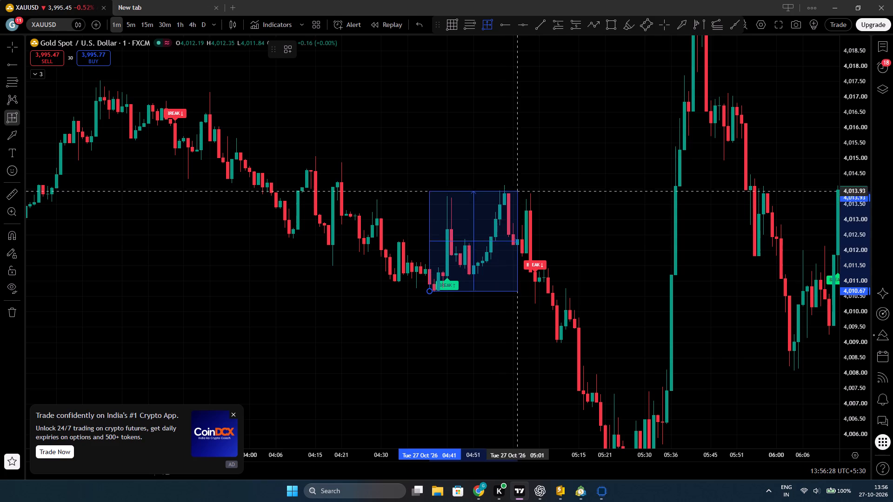
click(574, 167)
click(462, 328)
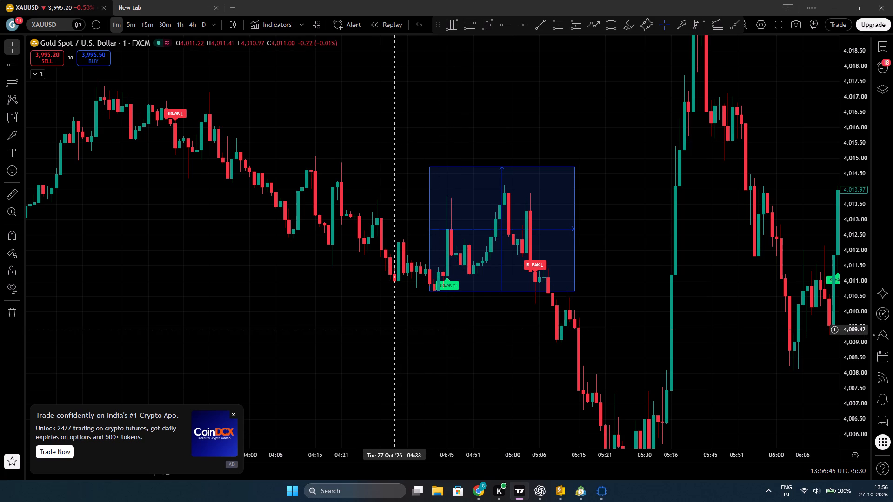
Move and resize that range around the down-break near 05:05, spanning 04:57 to 05:29 and about 4,013.88 to 4,008.
drag(391, 327, 407, 331)
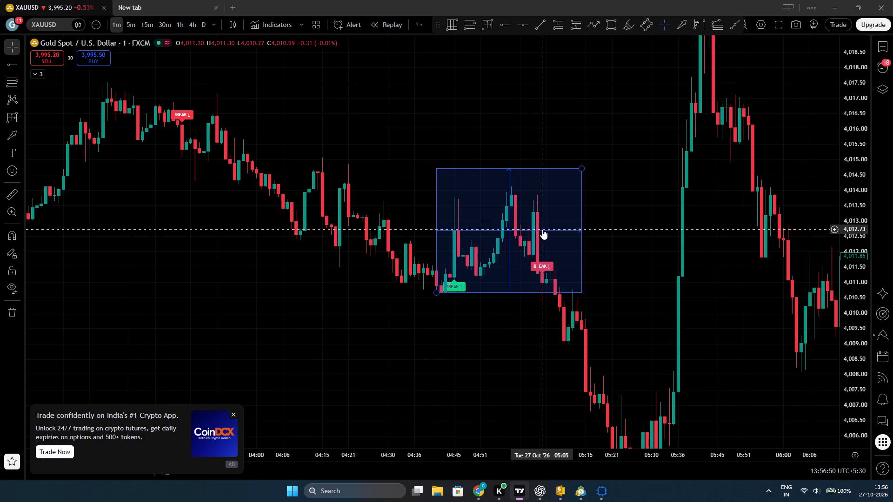
drag(542, 229, 605, 259)
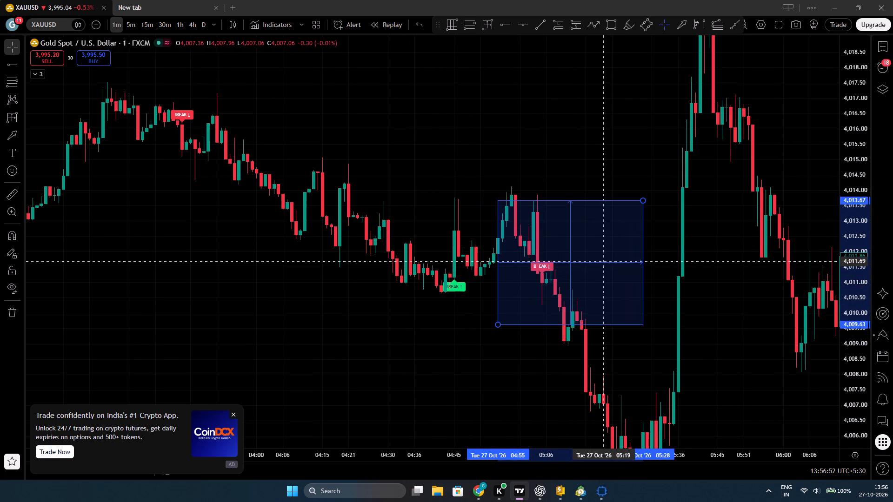
drag(605, 259, 606, 255)
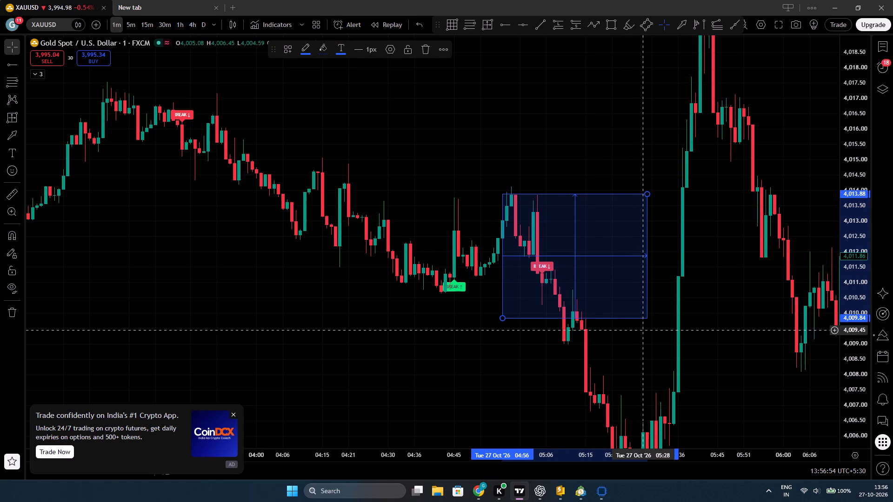
drag(503, 319, 501, 352)
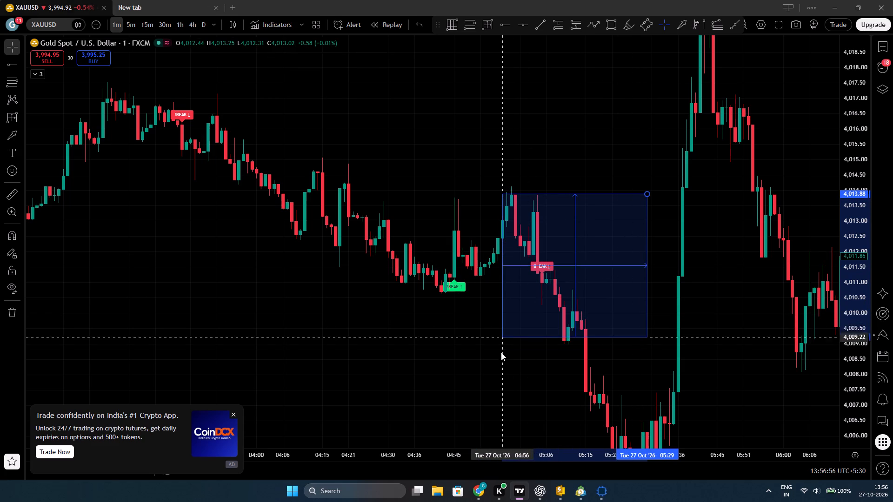
drag(501, 352, 507, 374)
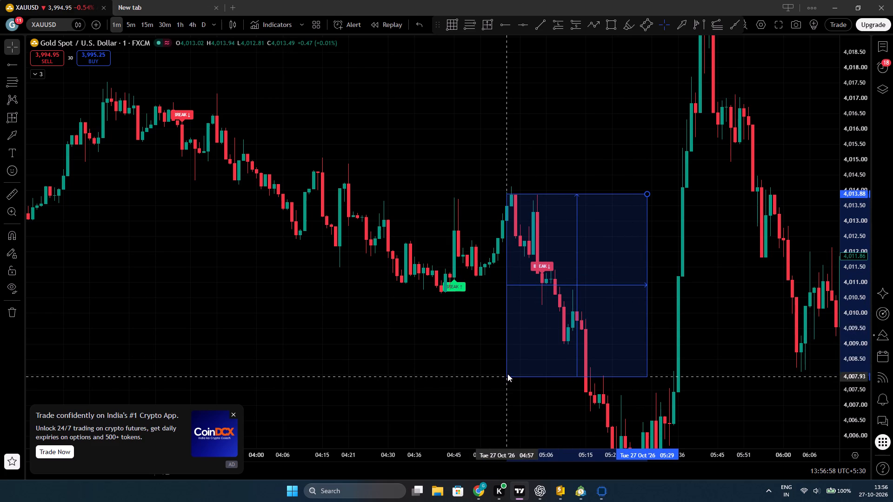
drag(507, 374, 508, 372)
click(433, 389)
Draw a date and price range over the down-break near 03:43, from about 4,016.87 at 03:38 to 4,013.8 at 04:05.
drag(409, 380, 394, 363)
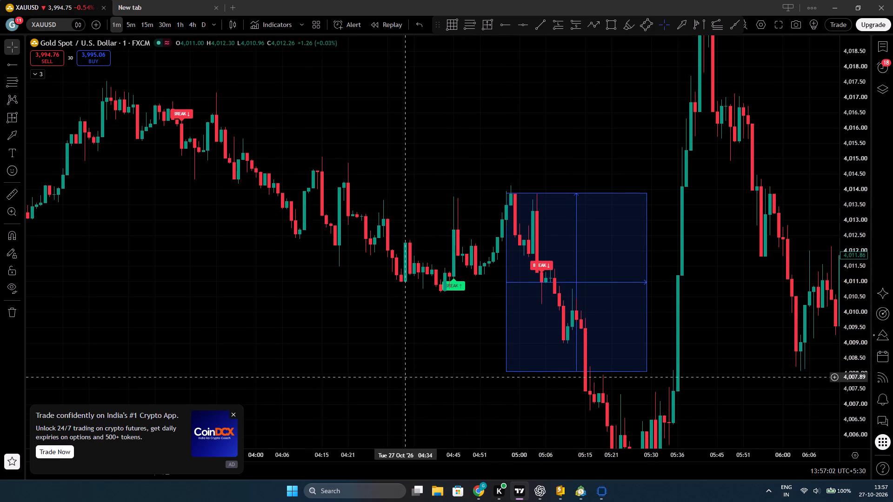
drag(394, 363, 502, 395)
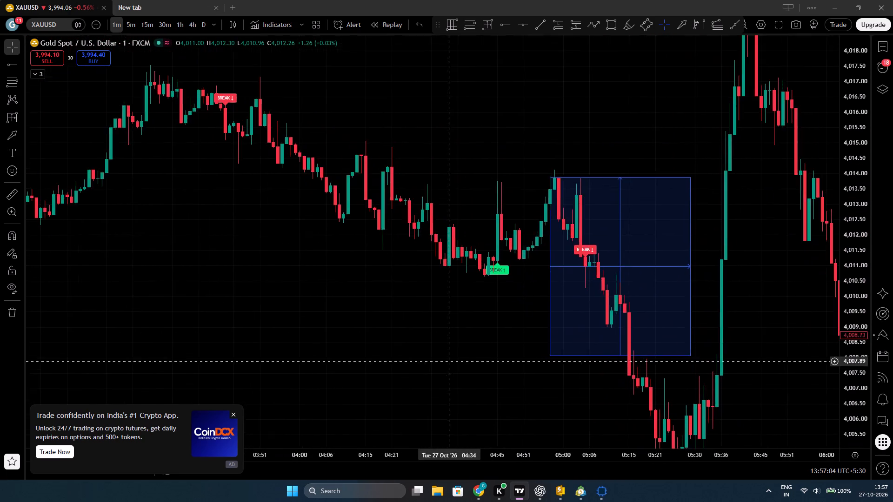
drag(502, 395, 533, 416)
drag(320, 274, 466, 377)
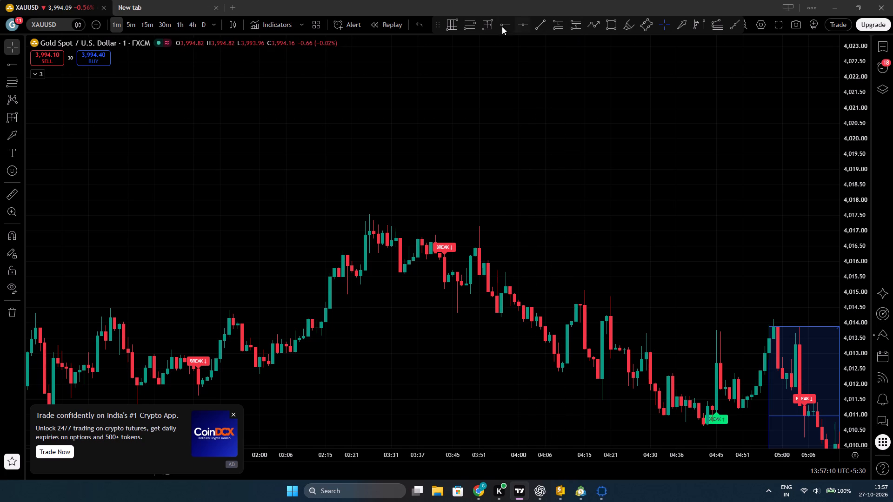
click(487, 23)
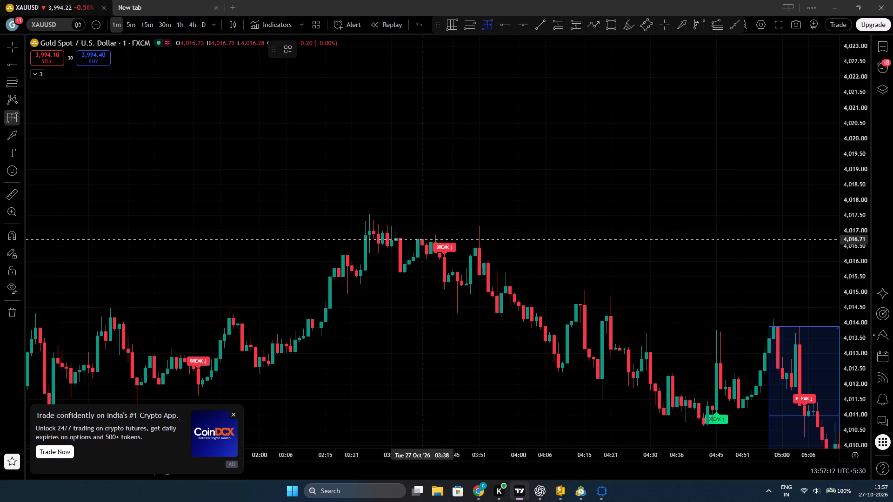
click(424, 235)
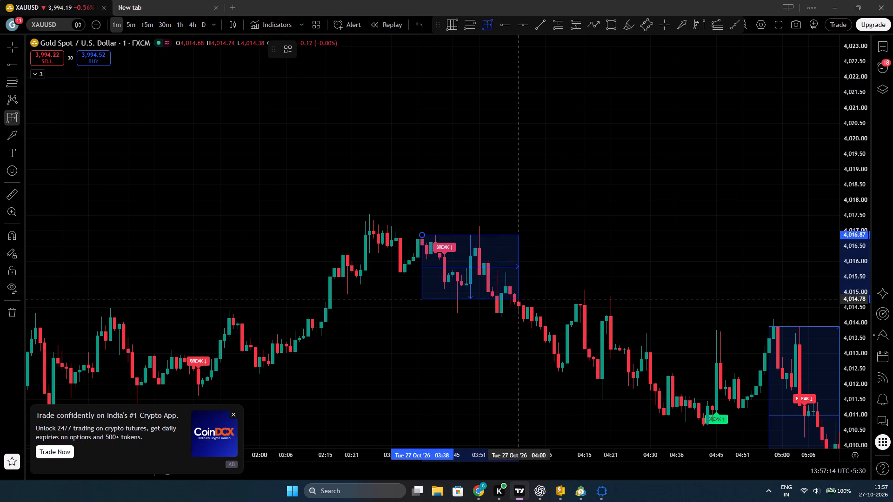
click(539, 329)
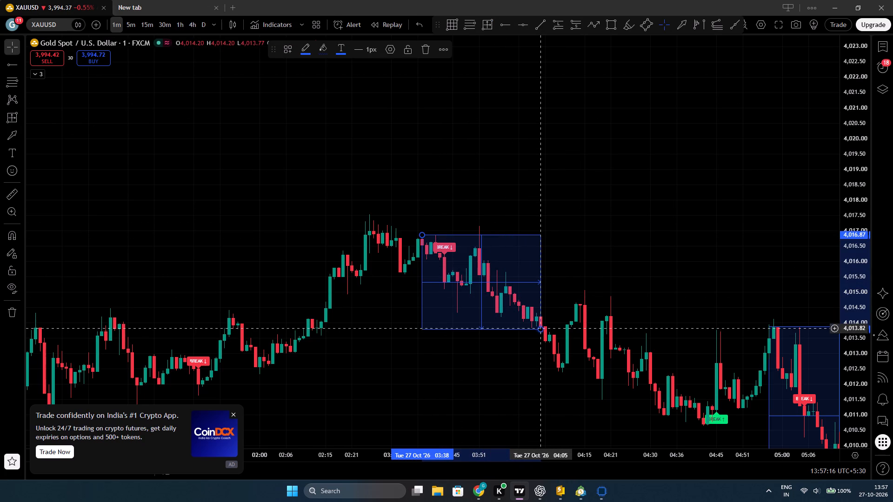
click(591, 276)
click(368, 355)
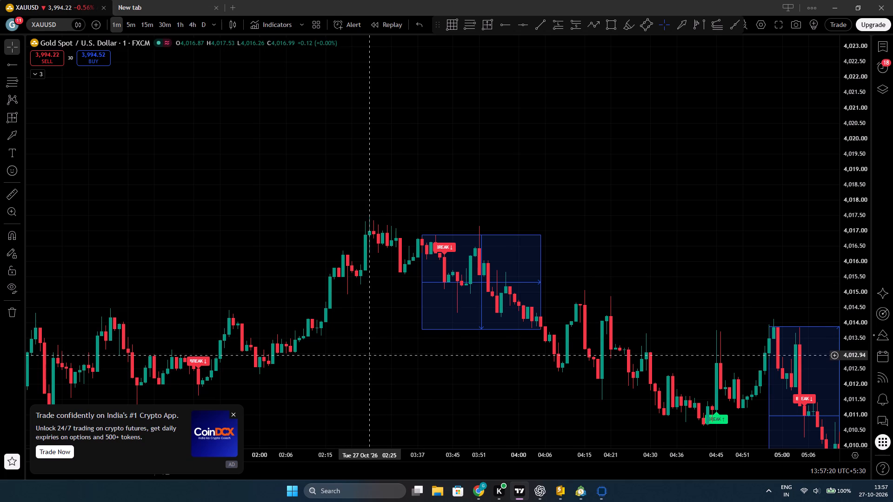
Examine the down-break near 01:45 and the price action before it, adjusting the price scale.
drag(366, 361, 484, 280)
drag(372, 343, 573, 337)
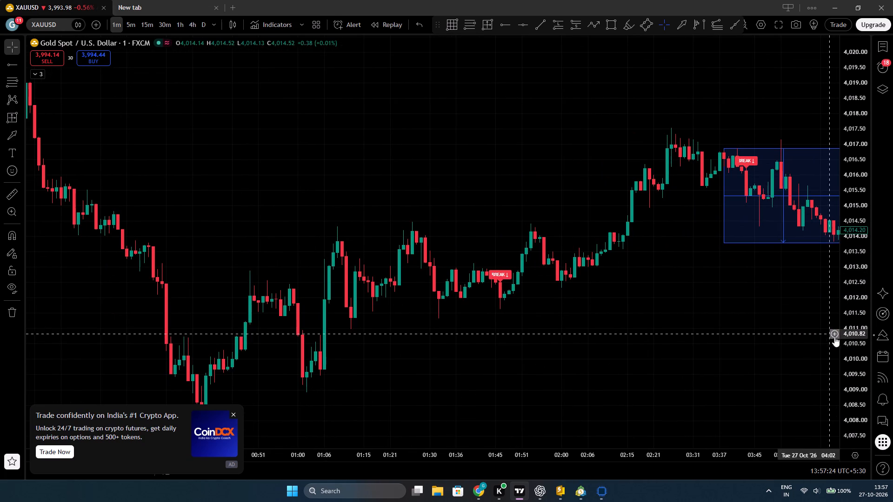
drag(851, 348, 821, 228)
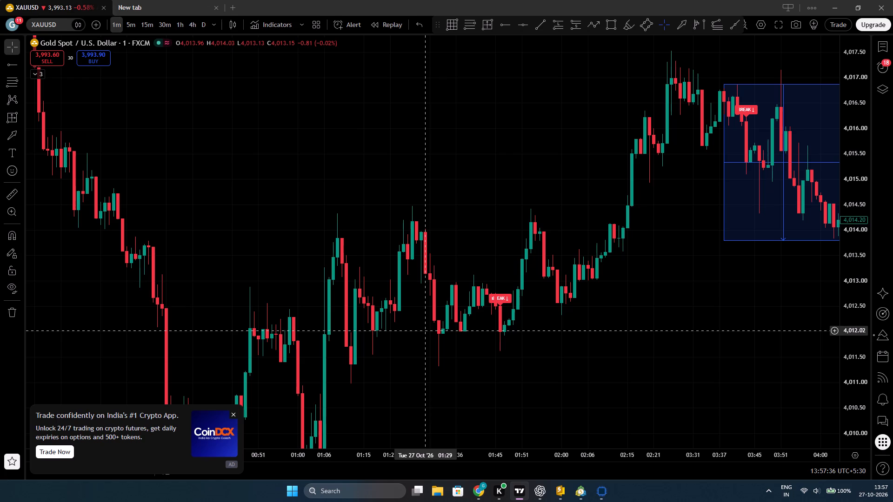
drag(396, 382, 586, 223)
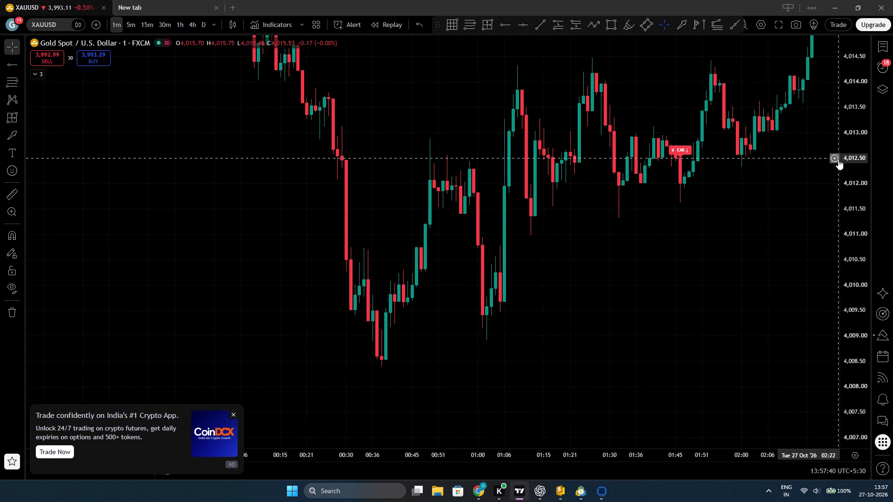
drag(838, 159, 840, 221)
drag(854, 180, 838, 281)
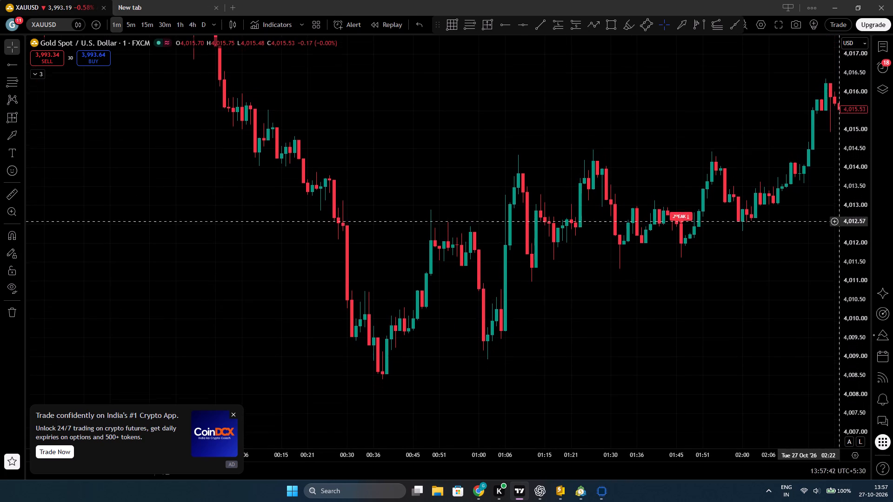
drag(838, 281, 836, 290)
scroll(553, 349, down, 4)
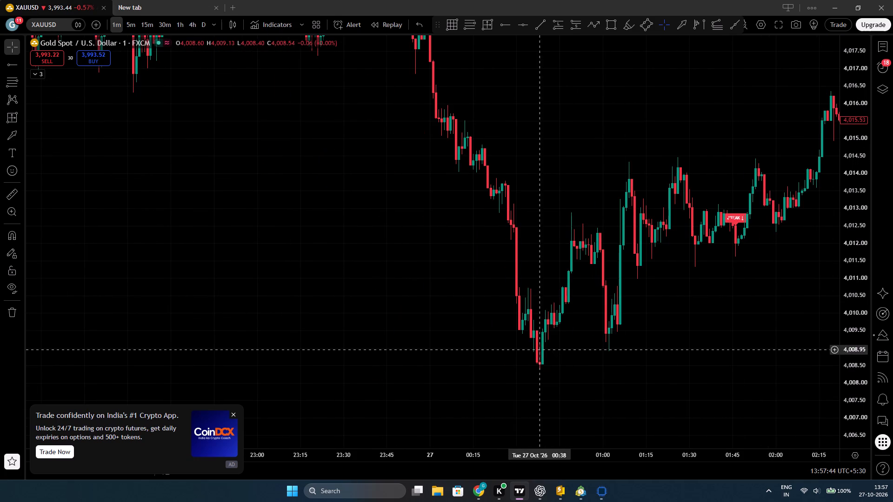
Draw a date and price range over the 26 Oct up-break near 21:31, from about 4,015.54 at 21:26 to 4,021.84 at 22:39.
drag(381, 220, 571, 395)
drag(491, 256, 635, 393)
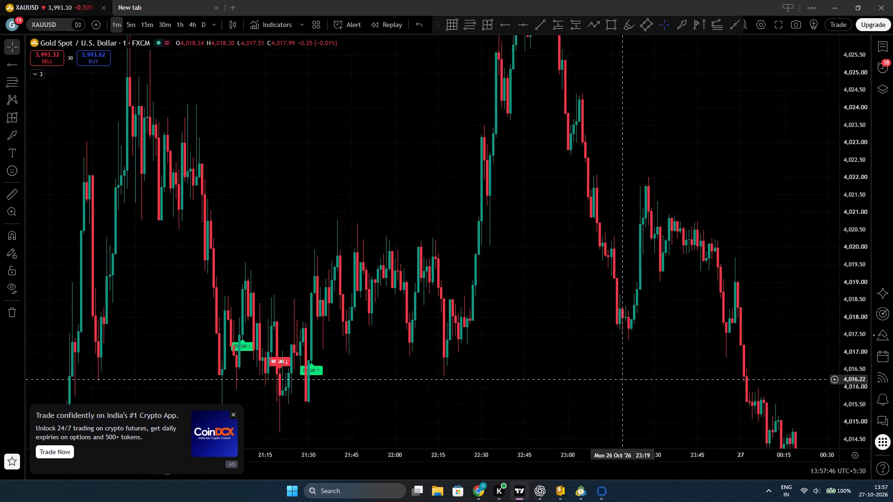
drag(635, 393, 702, 478)
drag(608, 259, 707, 181)
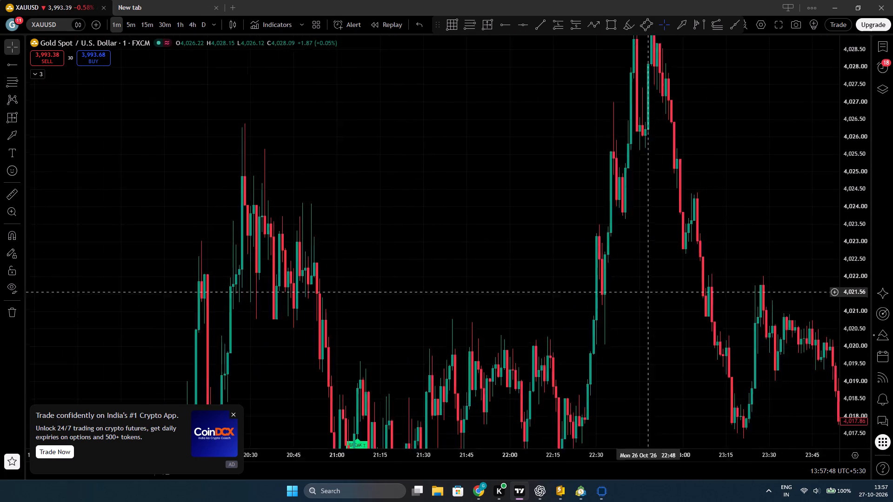
drag(707, 181, 741, 89)
scroll(478, 287, up, 5)
scroll(372, 299, up, 3)
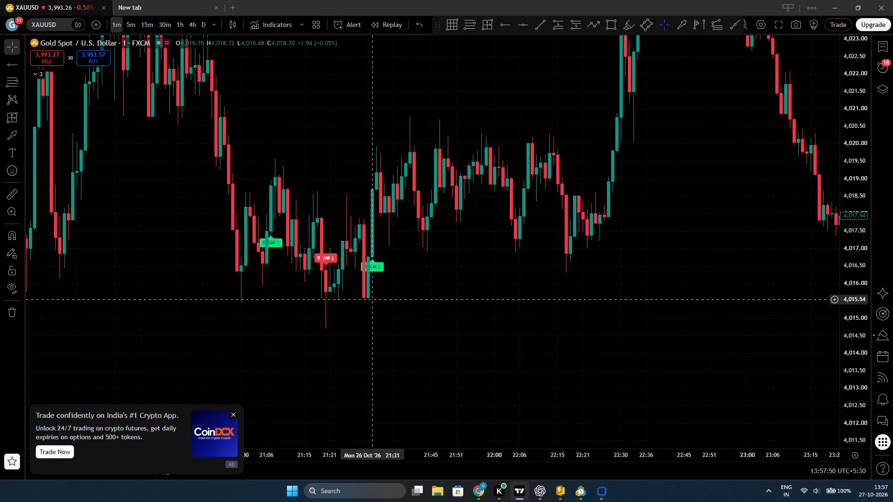
drag(320, 311, 521, 343)
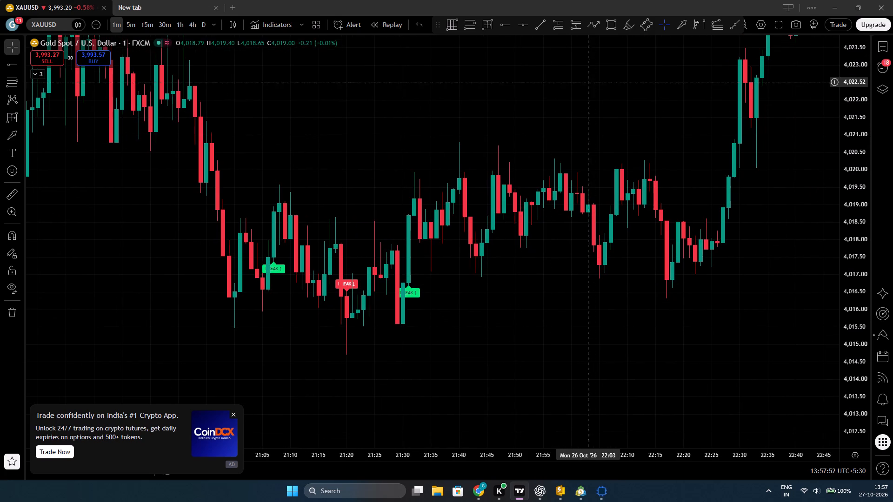
click(487, 24)
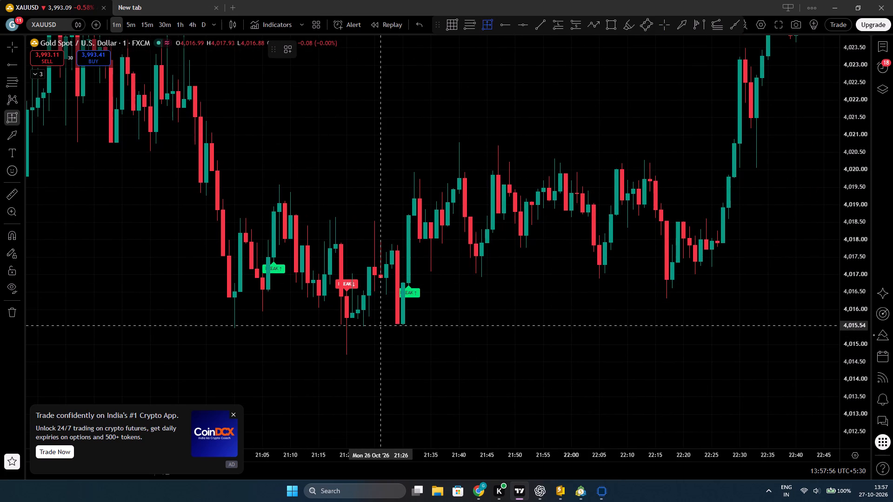
click(378, 325)
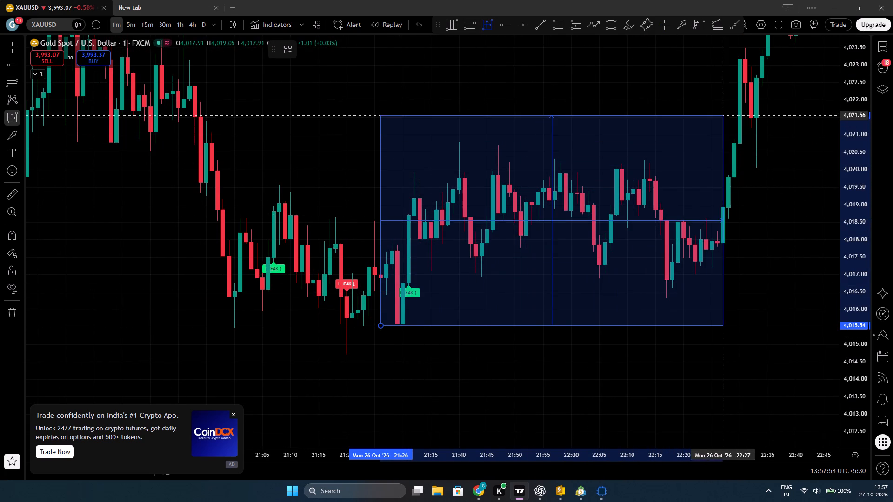
click(791, 106)
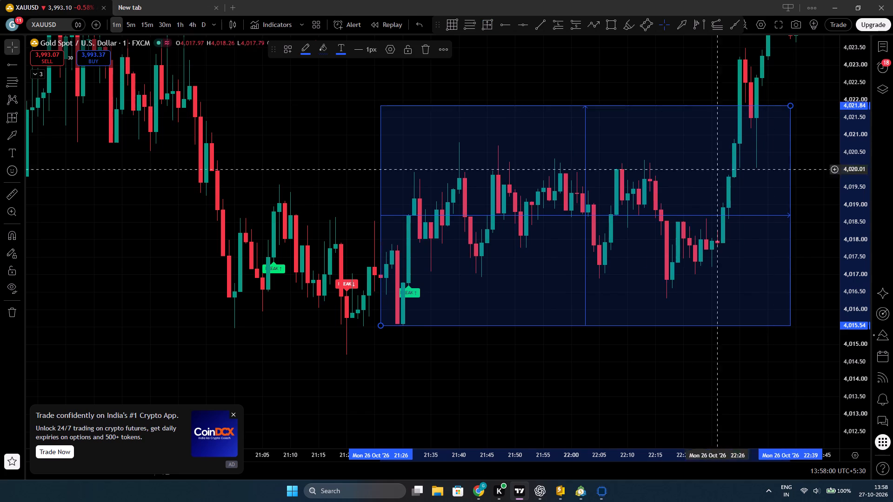
click(516, 348)
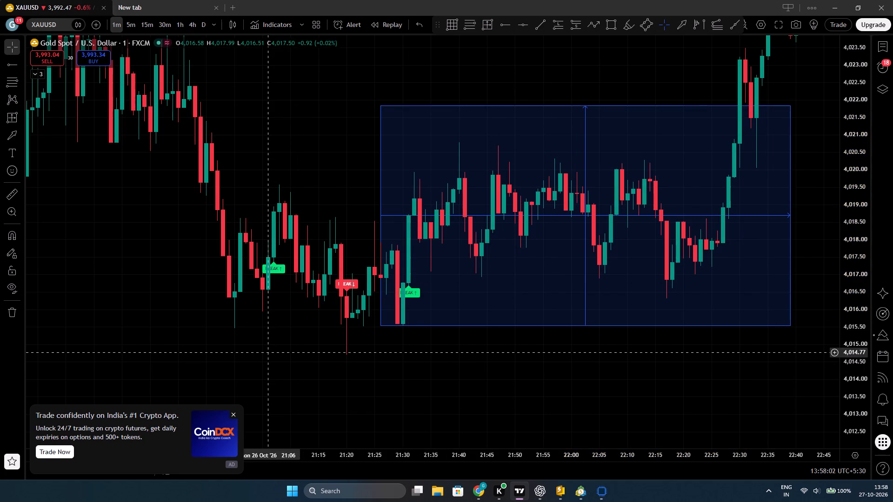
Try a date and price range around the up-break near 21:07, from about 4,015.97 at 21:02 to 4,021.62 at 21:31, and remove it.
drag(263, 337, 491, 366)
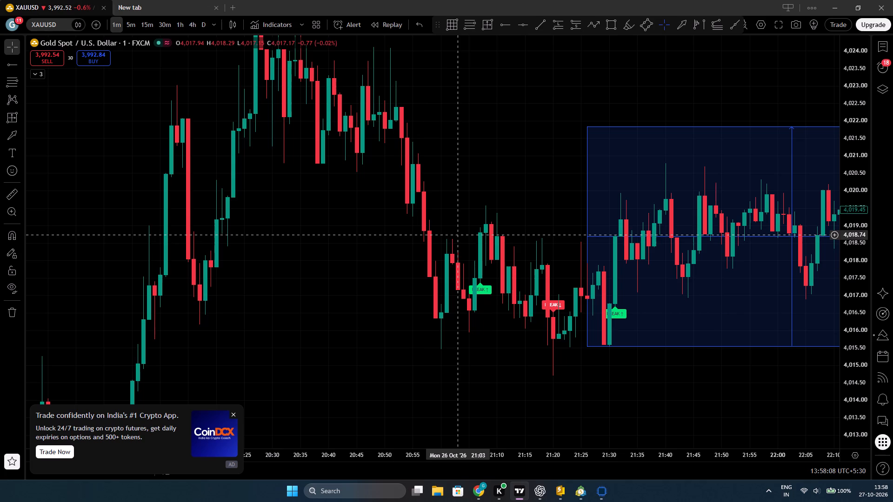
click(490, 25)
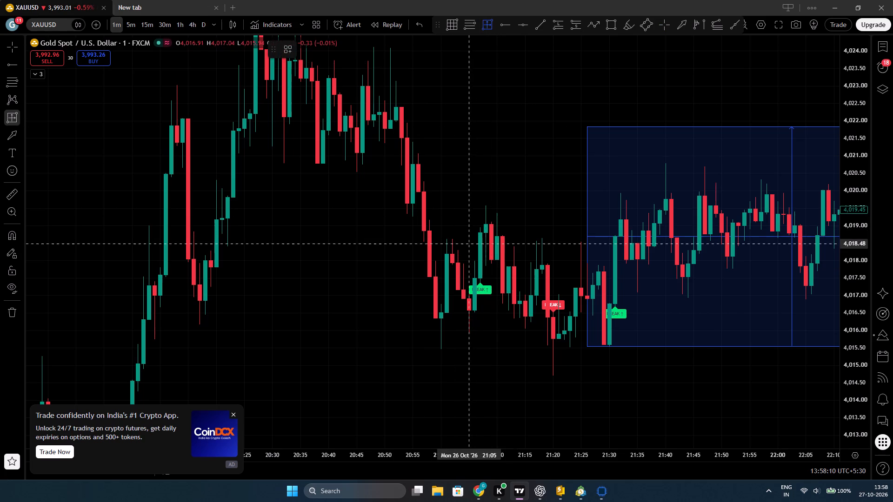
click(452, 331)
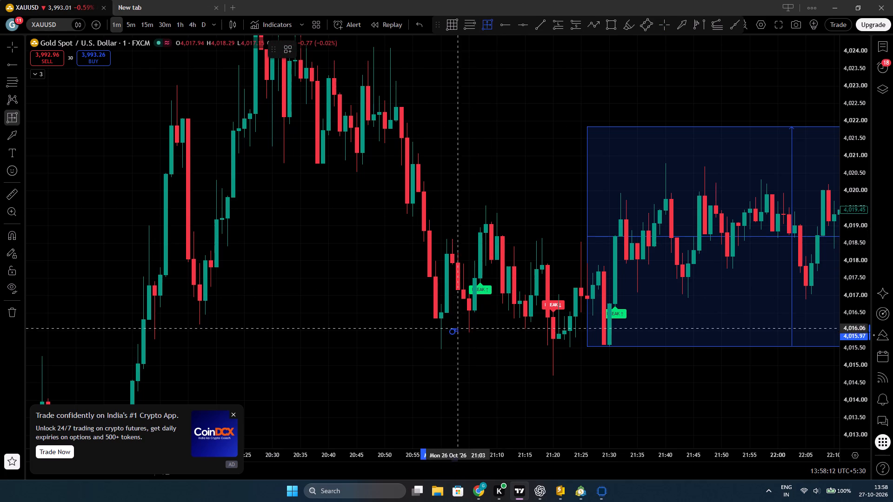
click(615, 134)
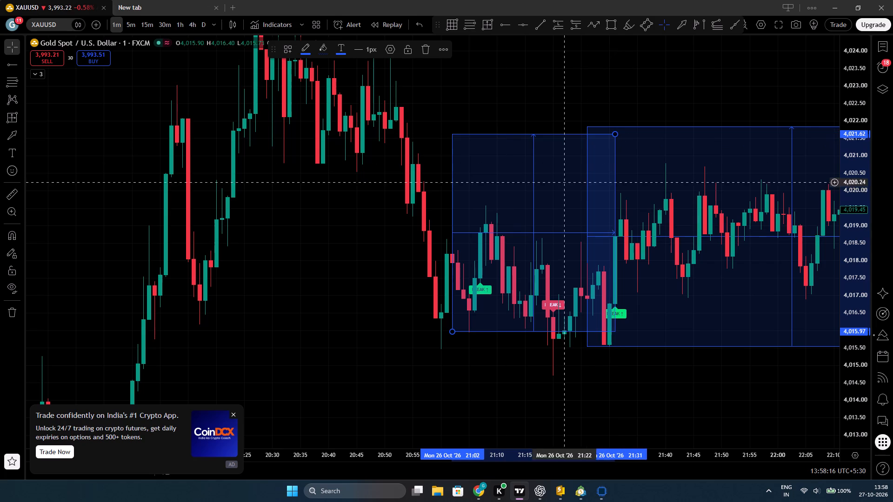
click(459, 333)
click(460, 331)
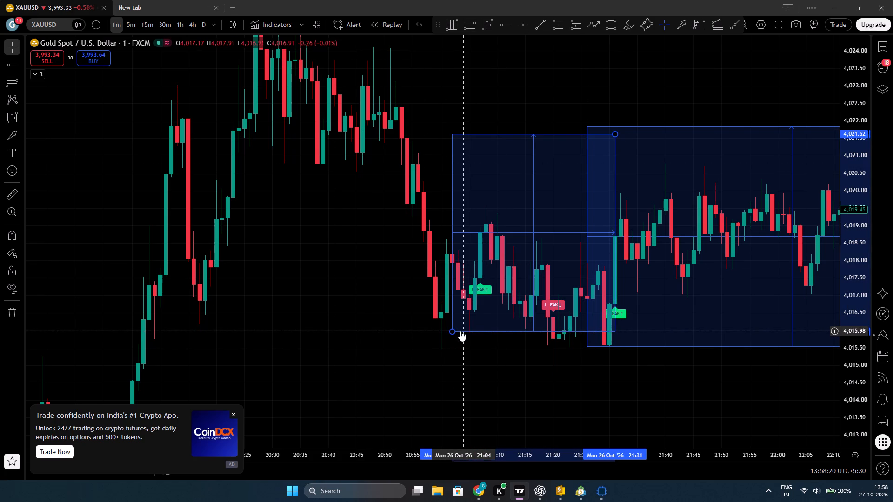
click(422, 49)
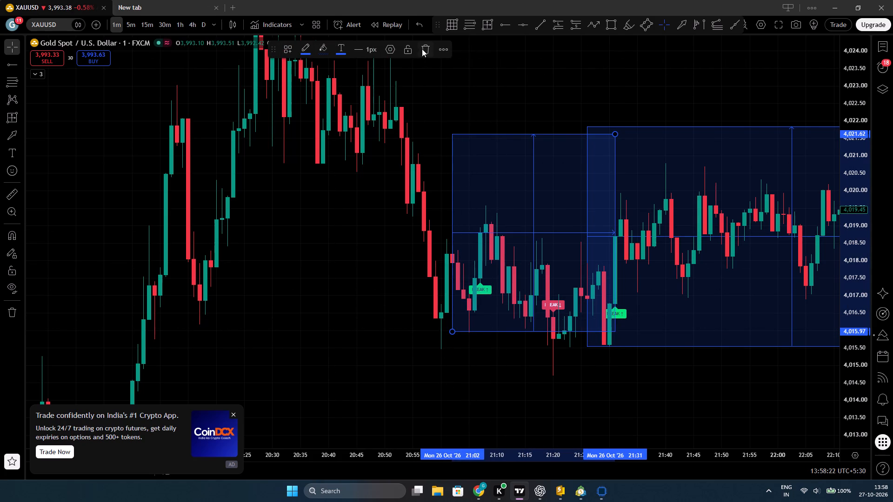
Examine the break signals and price swings on 26 Oct before 21:00, including the up-break near 19:45.
drag(307, 264, 492, 398)
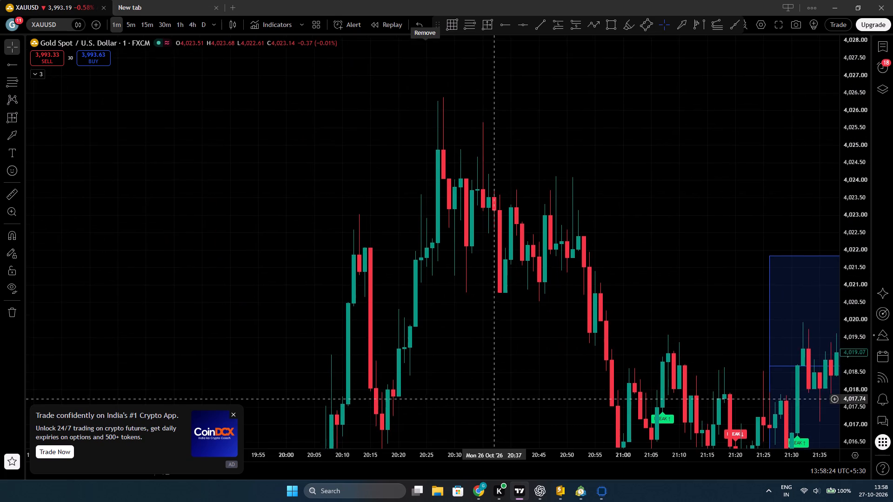
drag(492, 398, 476, 282)
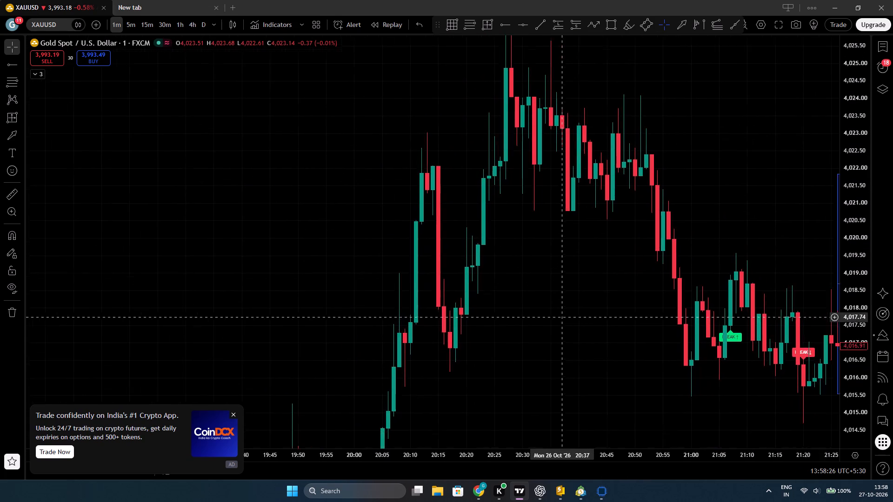
drag(476, 282, 462, 270)
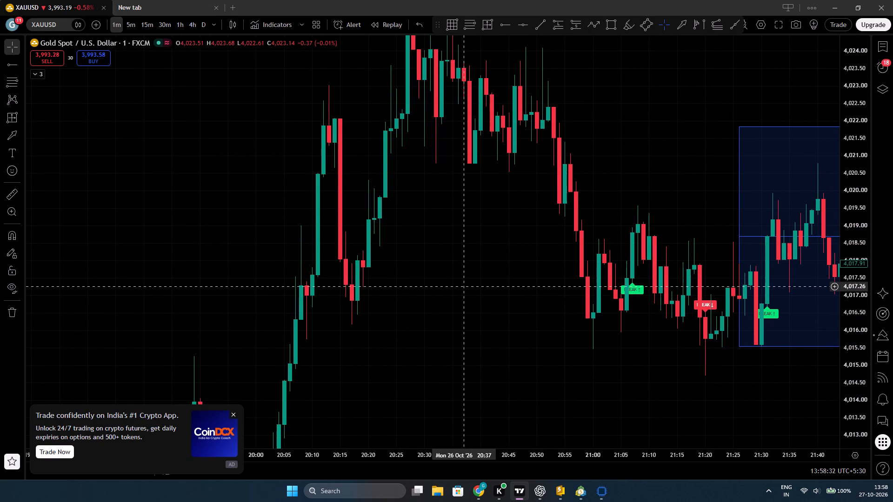
drag(370, 363, 679, 158)
drag(605, 338, 623, 147)
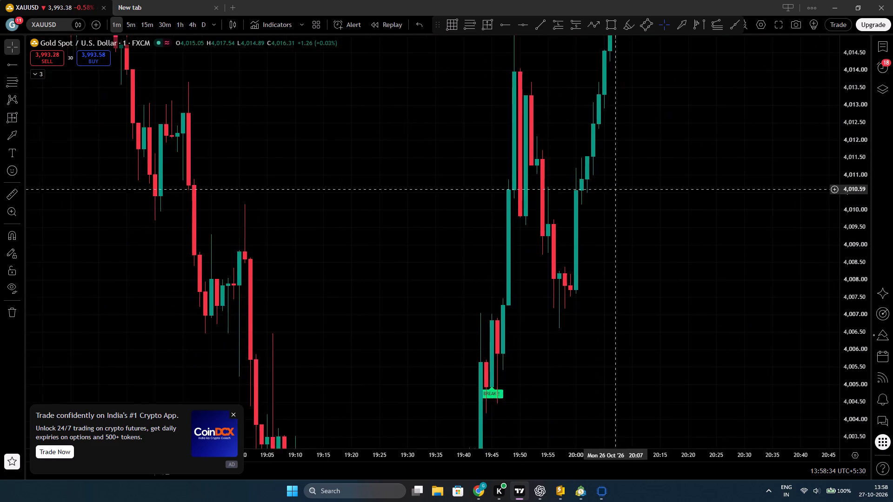
drag(623, 147, 625, 139)
drag(858, 117, 820, 264)
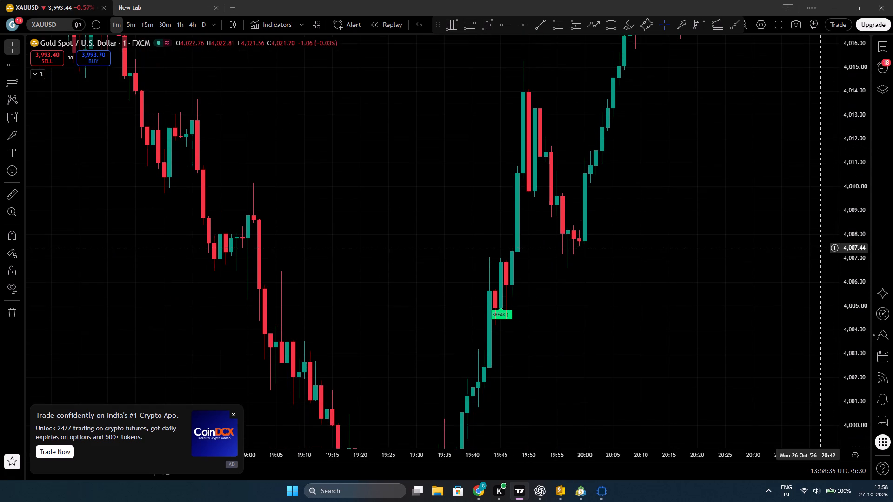
drag(820, 264, 818, 289)
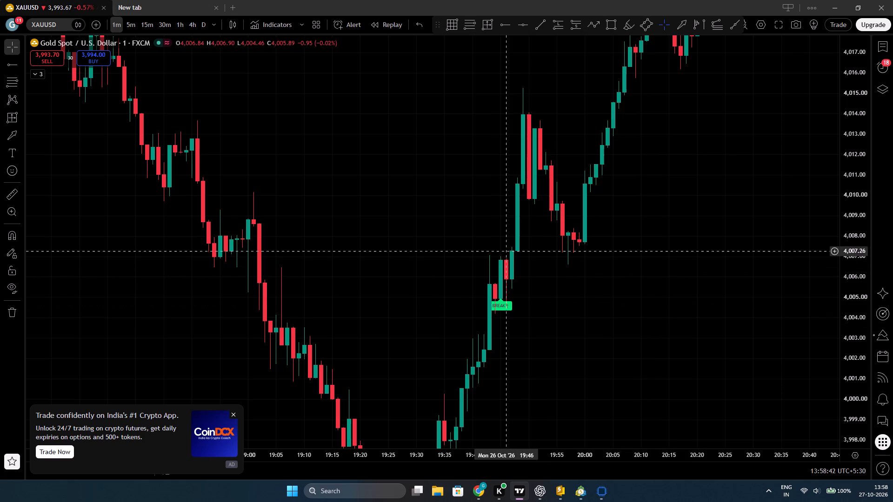
drag(850, 159, 806, 312)
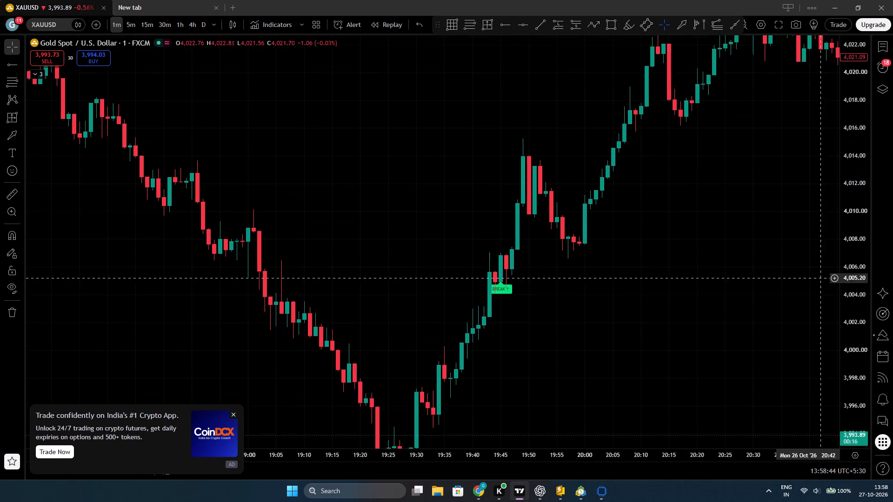
drag(806, 312, 787, 362)
scroll(442, 317, down, 1)
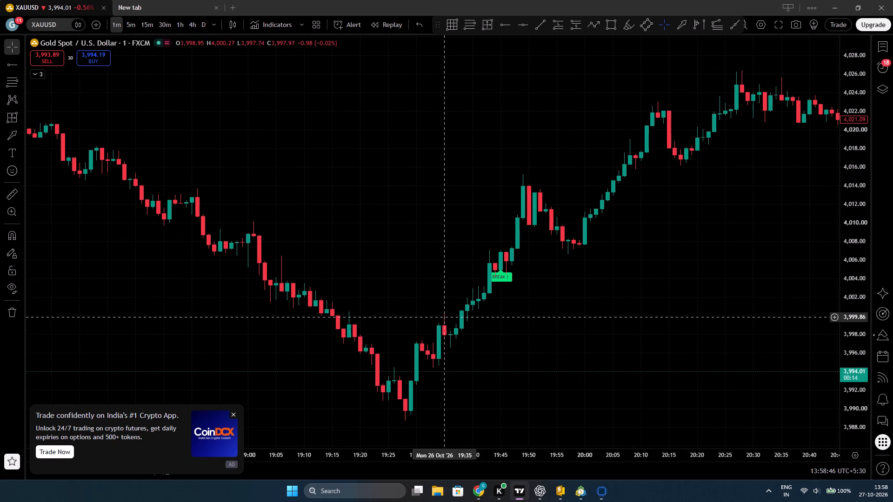
scroll(442, 317, down, 1)
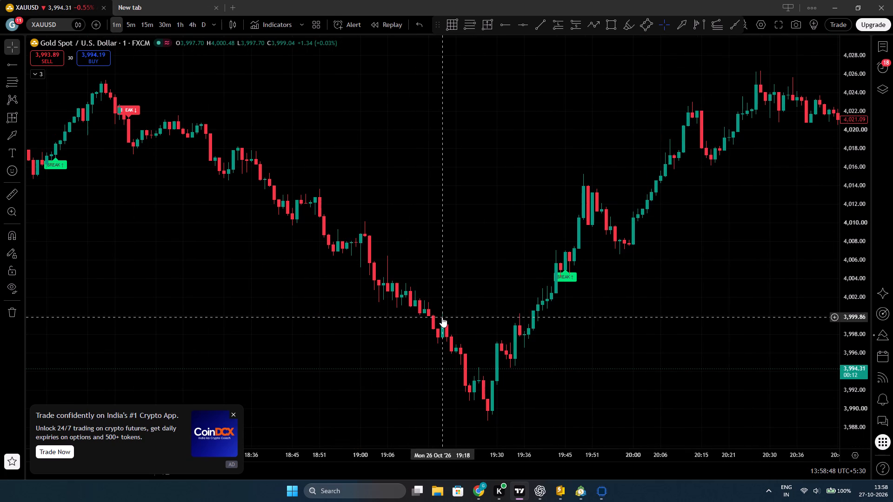